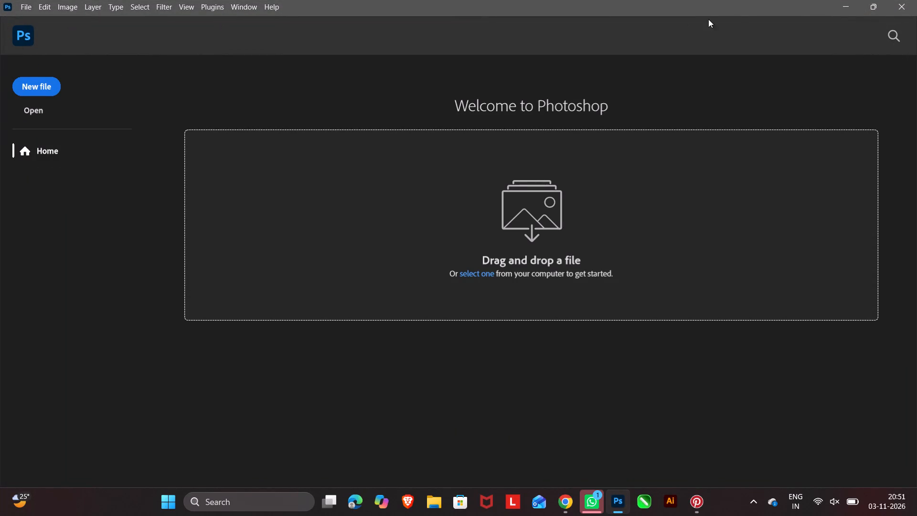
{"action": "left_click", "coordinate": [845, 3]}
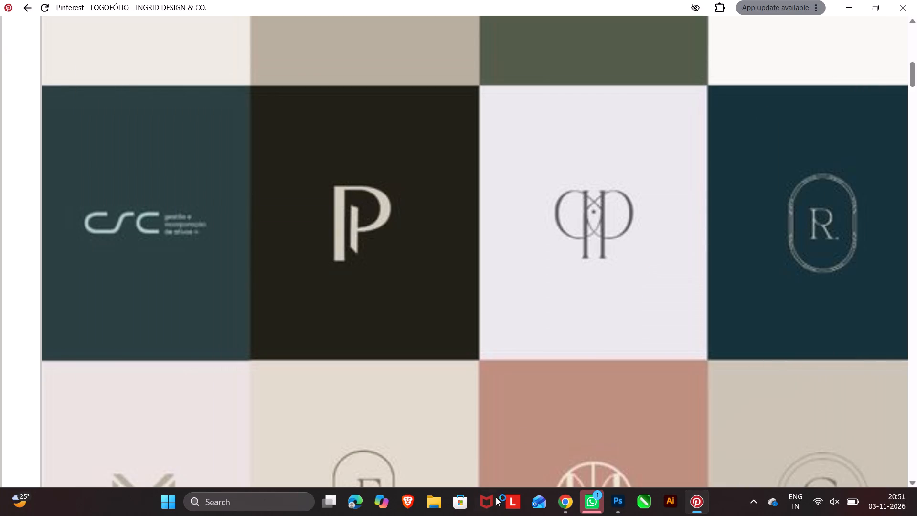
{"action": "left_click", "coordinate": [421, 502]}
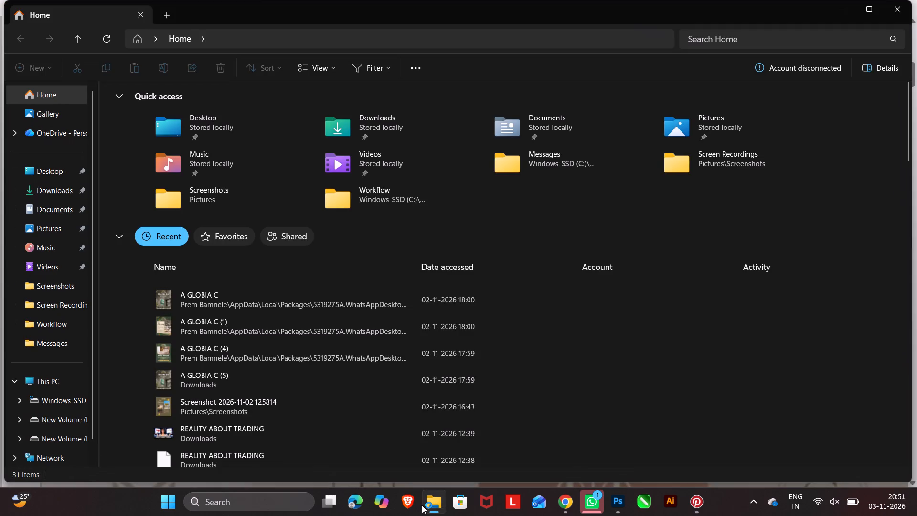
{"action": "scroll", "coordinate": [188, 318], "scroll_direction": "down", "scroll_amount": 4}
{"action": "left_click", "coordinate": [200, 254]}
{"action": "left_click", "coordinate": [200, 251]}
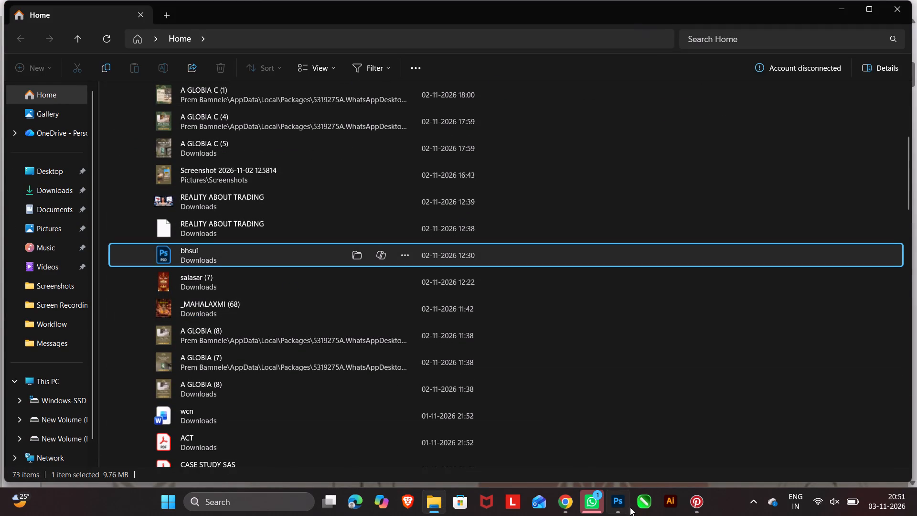
Switch to Photoshop and open the recent file Untitled-2.psd with the green pantha logo.
{"action": "left_click", "coordinate": [614, 500]}
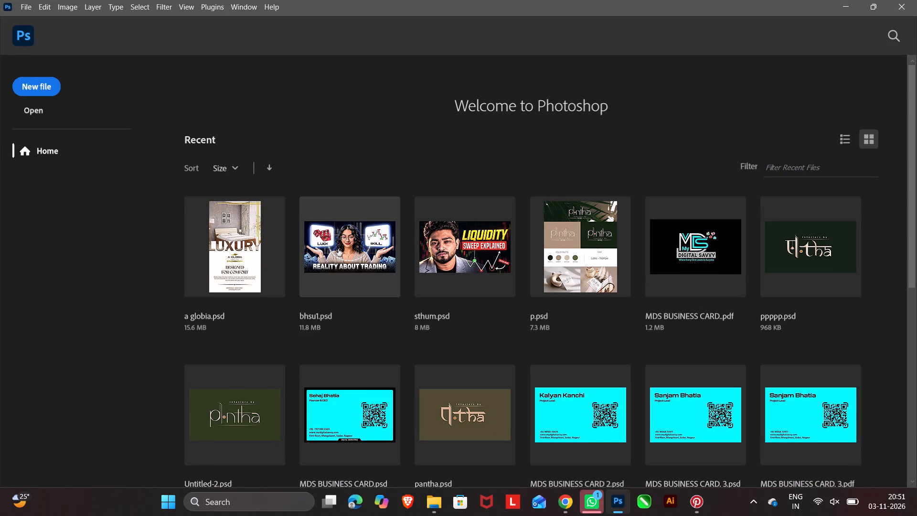
{"action": "scroll", "coordinate": [614, 263], "scroll_direction": "down", "scroll_amount": 3}
{"action": "scroll", "coordinate": [614, 263], "scroll_direction": "up", "scroll_amount": 1}
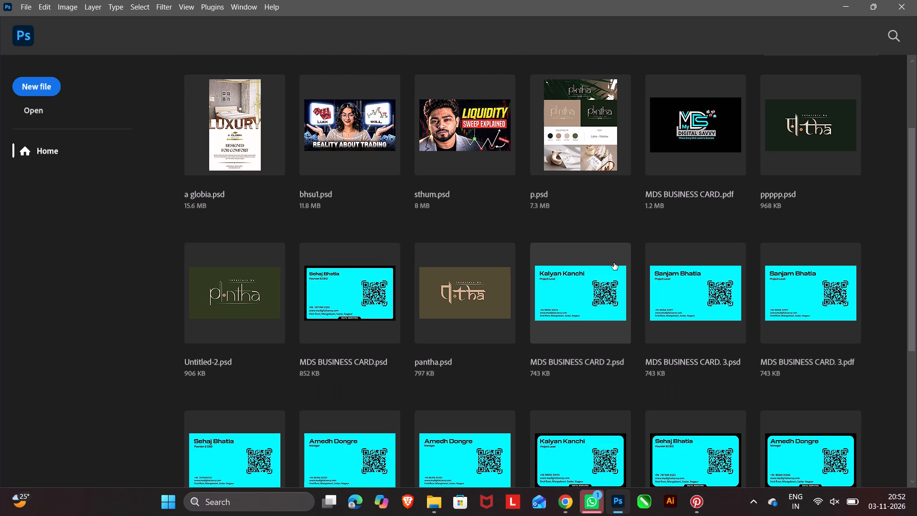
{"action": "left_click", "coordinate": [229, 297]}
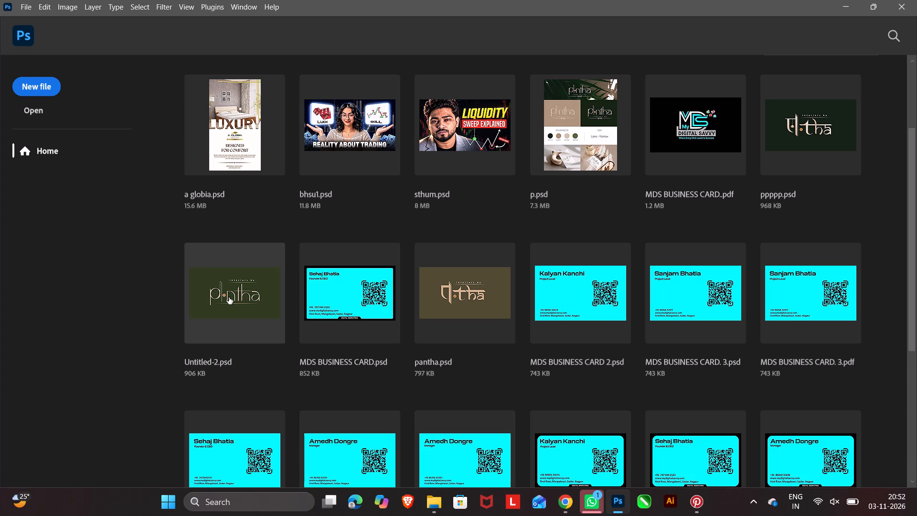
{"action": "double_click", "coordinate": [229, 297]}
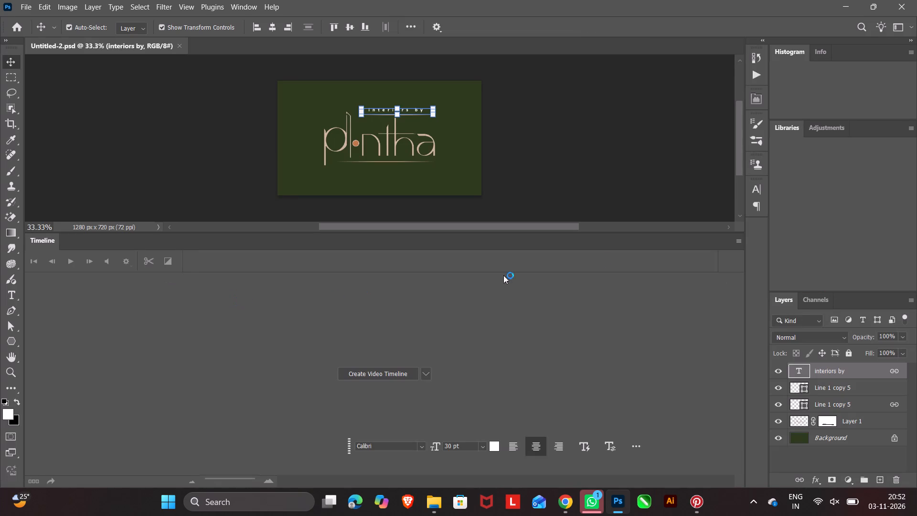
Change the workspace to Essentials and deselect the "interiors by" text layer.
{"action": "left_click", "coordinate": [901, 26]}
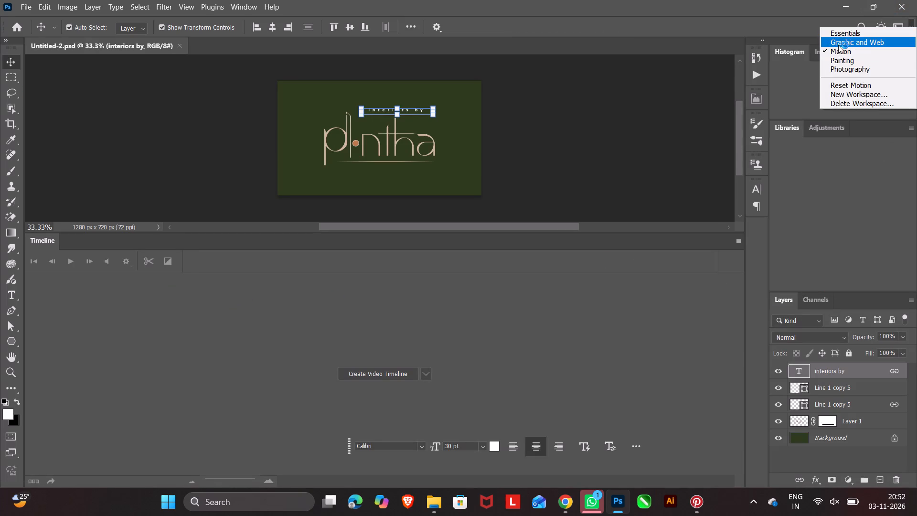
{"action": "left_click", "coordinate": [842, 30]}
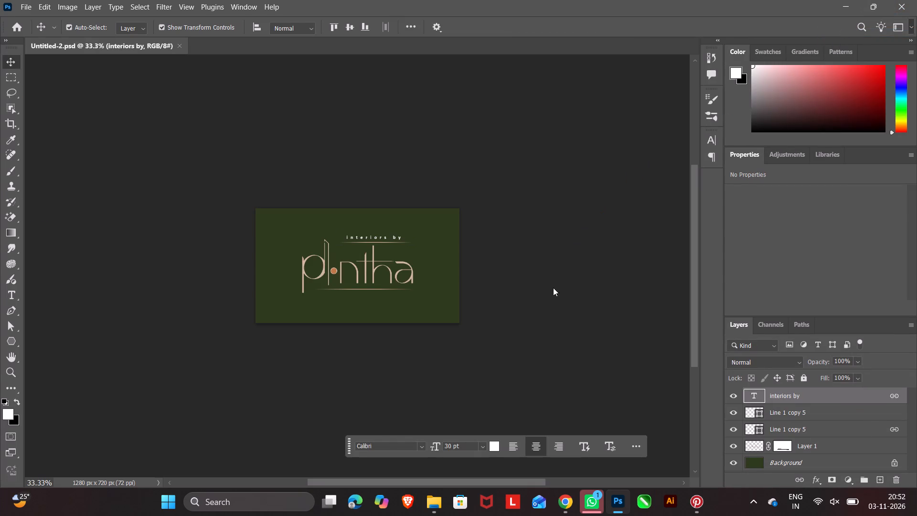
{"action": "left_click", "coordinate": [553, 288]}
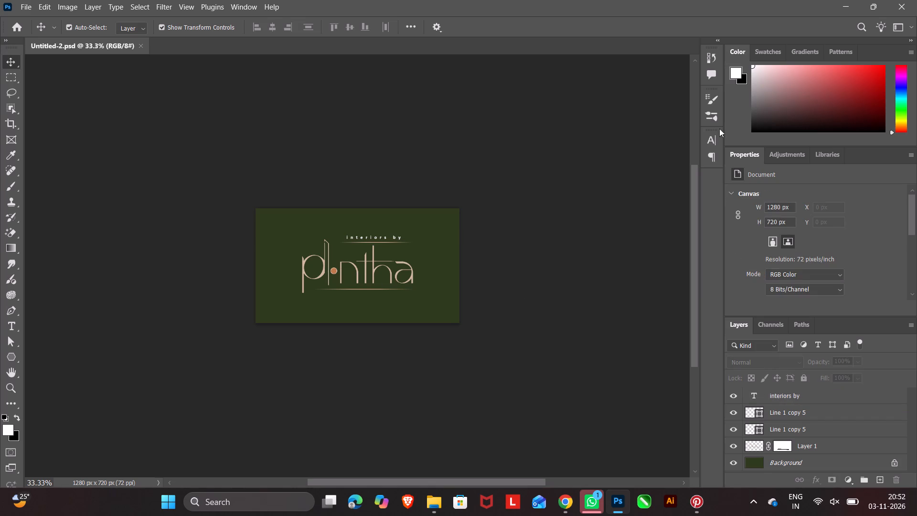
Examine the pantha logo's lettering and lines up close and at reduced size.
{"action": "scroll", "coordinate": [357, 279], "scroll_direction": "up", "scroll_amount": 10, "text": "alt"}
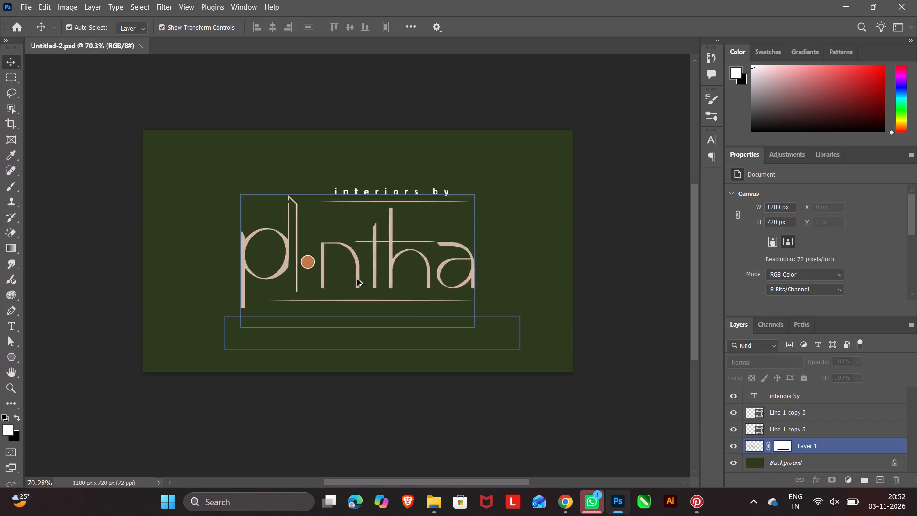
{"action": "scroll", "coordinate": [357, 279], "scroll_direction": "up", "scroll_amount": 1, "text": "alt"}
{"action": "scroll", "coordinate": [357, 279], "scroll_direction": "down", "scroll_amount": 1, "text": "alt"}
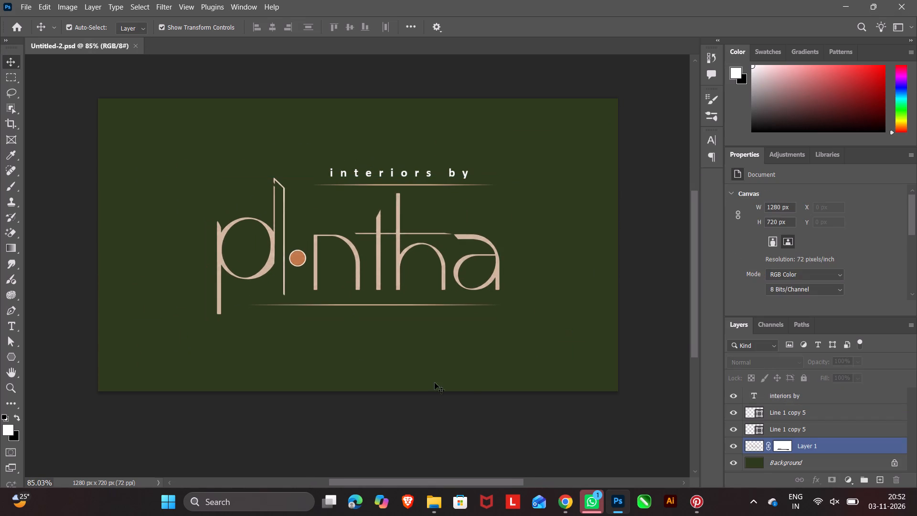
{"action": "scroll", "coordinate": [378, 294], "scroll_direction": "down", "scroll_amount": 8, "text": "alt"}
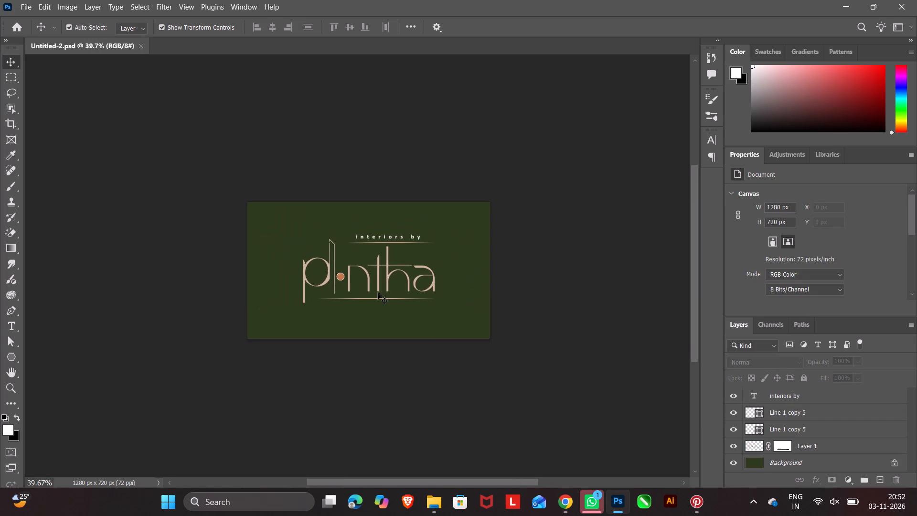
Switch to Pinterest and browse logo references, opening the Maya Beauty logo pin and looking through its related designs.
{"action": "left_click", "coordinate": [697, 500]}
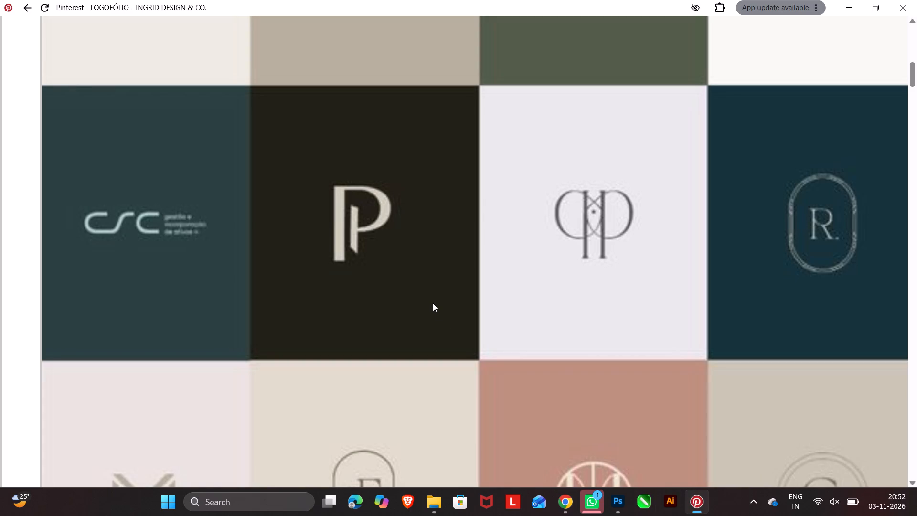
{"action": "scroll", "coordinate": [429, 290], "scroll_direction": "down", "scroll_amount": 6, "text": "alt"}
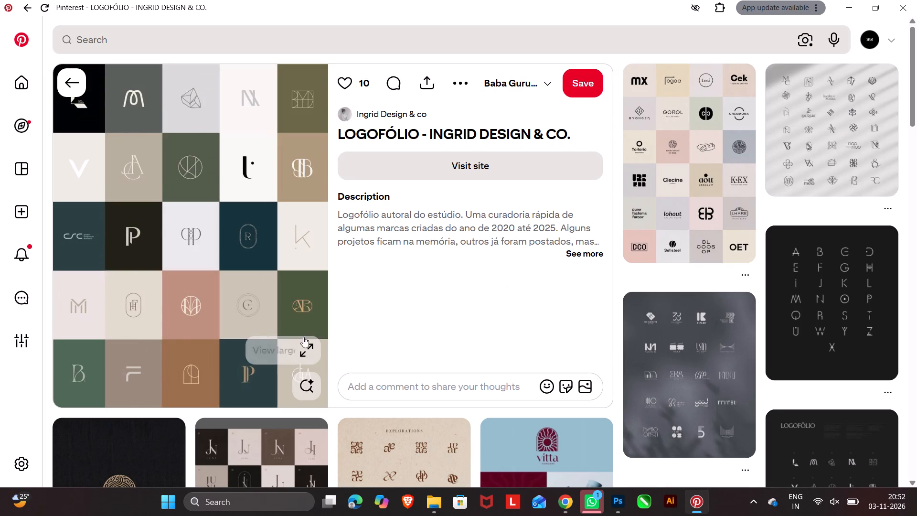
{"action": "scroll", "coordinate": [632, 296], "scroll_direction": "down", "scroll_amount": 6}
{"action": "left_click", "coordinate": [240, 37]}
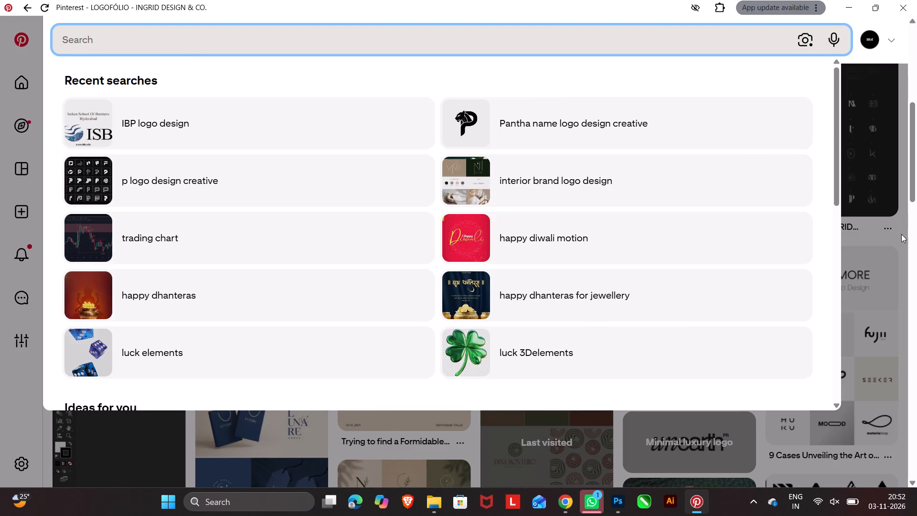
{"action": "left_click", "coordinate": [901, 234]}
{"action": "left_click", "coordinate": [118, 142]}
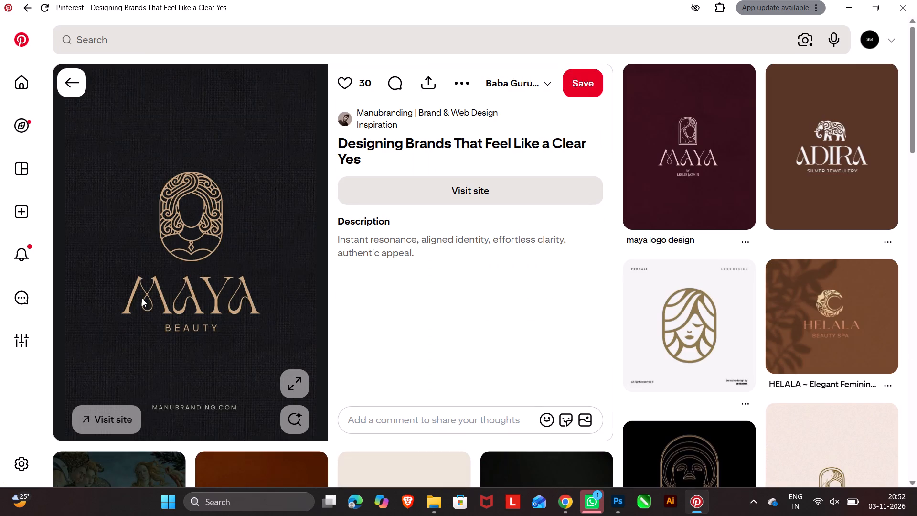
{"action": "scroll", "coordinate": [611, 244], "scroll_direction": "down", "scroll_amount": 3}
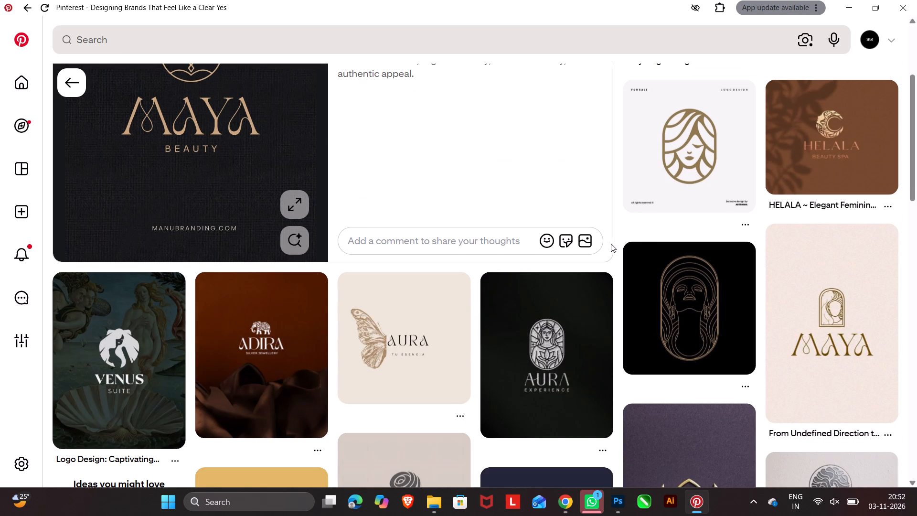
{"action": "scroll", "coordinate": [613, 243], "scroll_direction": "down", "scroll_amount": 3}
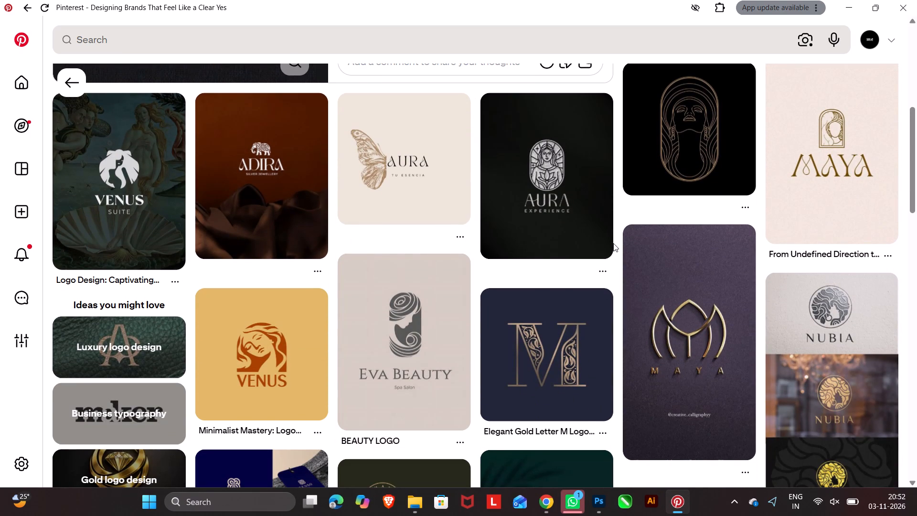
{"action": "scroll", "coordinate": [614, 243], "scroll_direction": "down", "scroll_amount": 5}
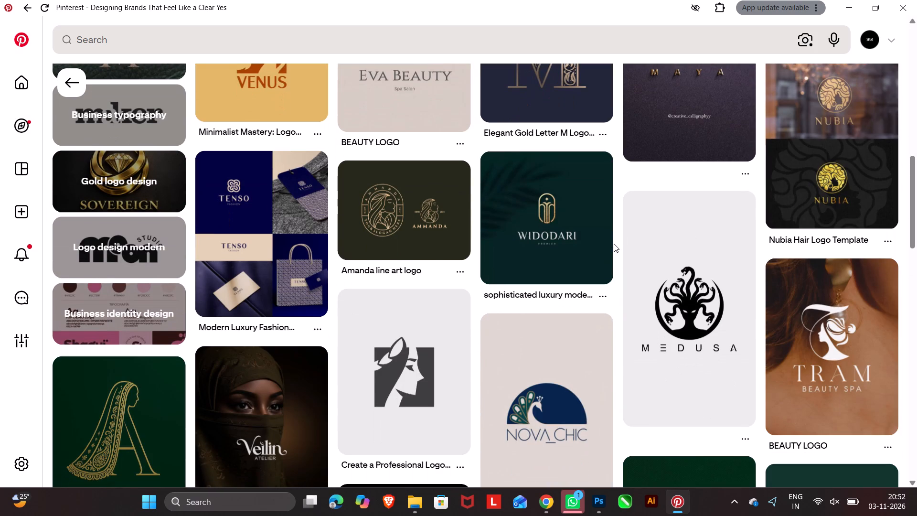
{"action": "scroll", "coordinate": [614, 244], "scroll_direction": "up", "scroll_amount": 3}
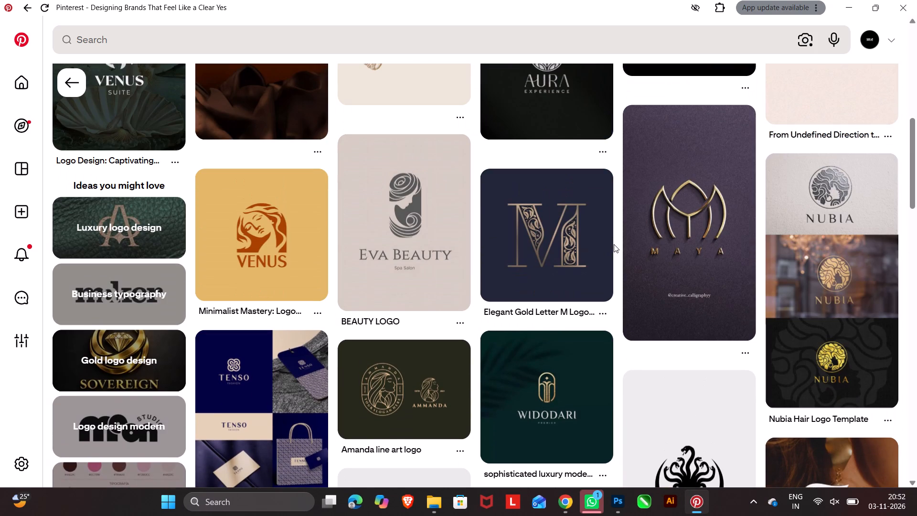
{"action": "scroll", "coordinate": [614, 244], "scroll_direction": "up", "scroll_amount": 4}
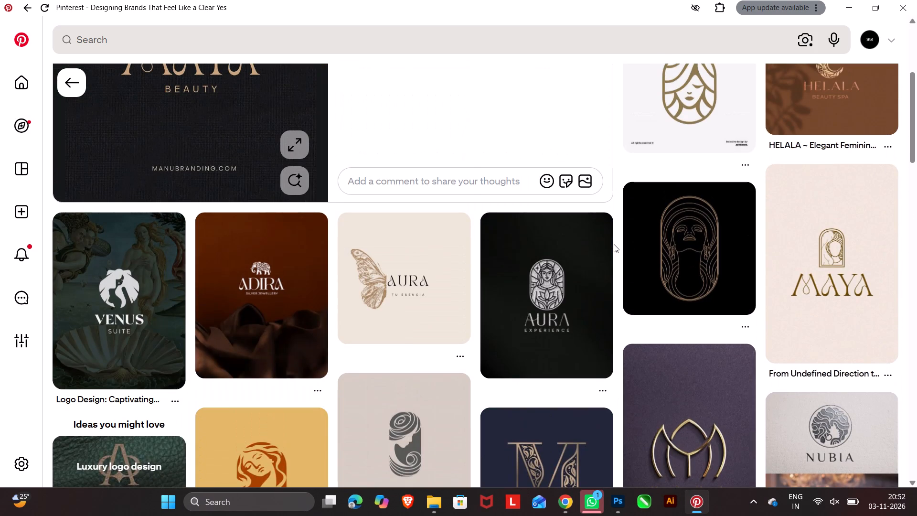
{"action": "scroll", "coordinate": [614, 244], "scroll_direction": "up", "scroll_amount": 2}
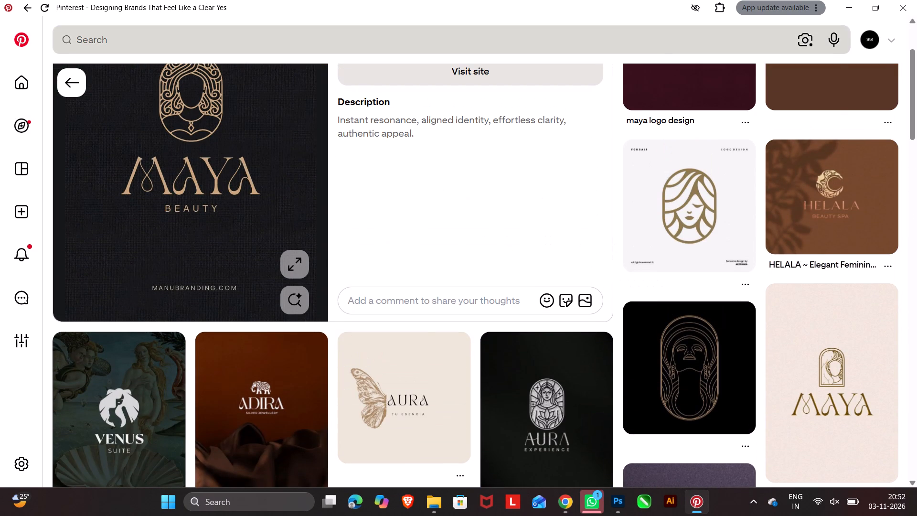
Search Pinterest for "inerior logo".
{"action": "left_click", "coordinate": [216, 47]}
{"action": "type", "text": "in"}
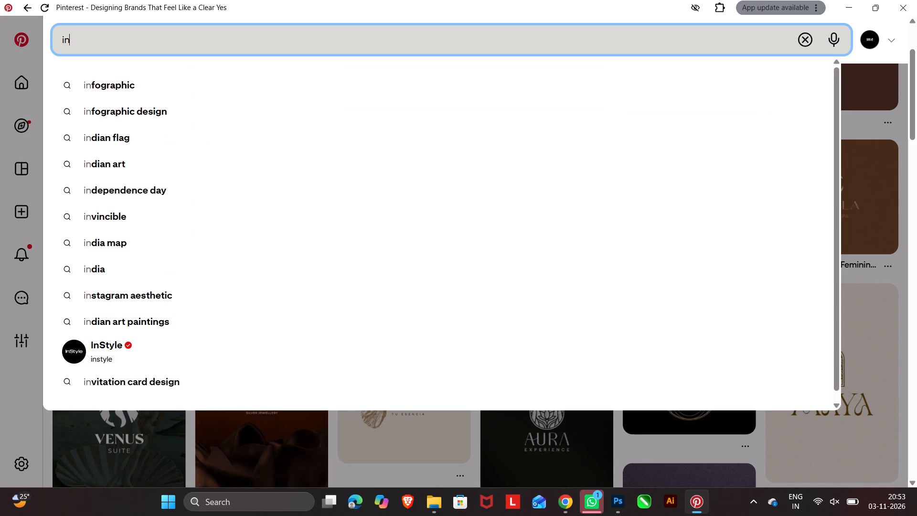
{"action": "type", "text": "erio"}
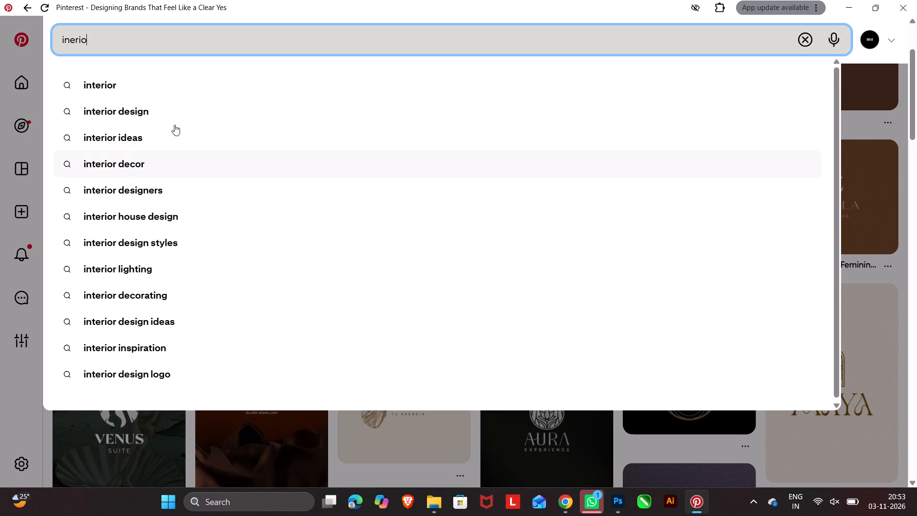
{"action": "type", "text": "r lo"}
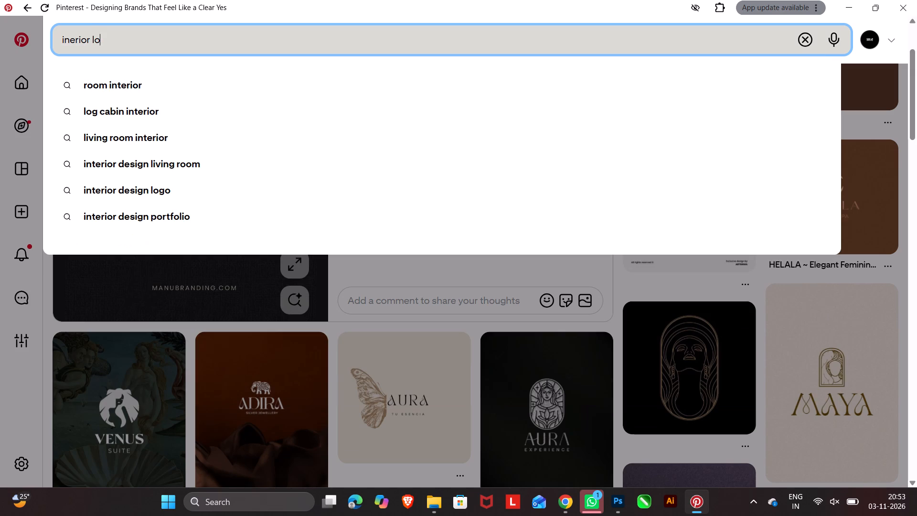
{"action": "type", "text": "go"}
{"action": "key", "text": "Return"}
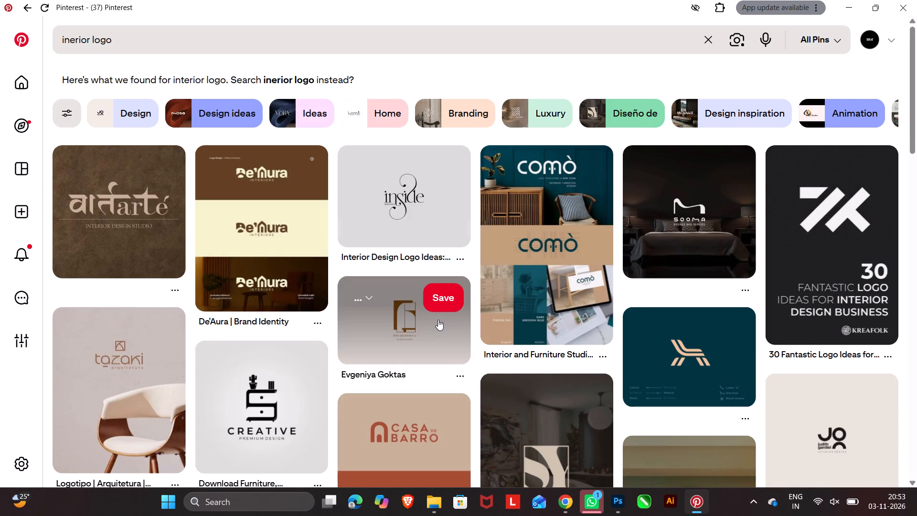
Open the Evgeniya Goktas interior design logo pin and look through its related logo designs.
{"action": "left_click", "coordinate": [417, 332]}
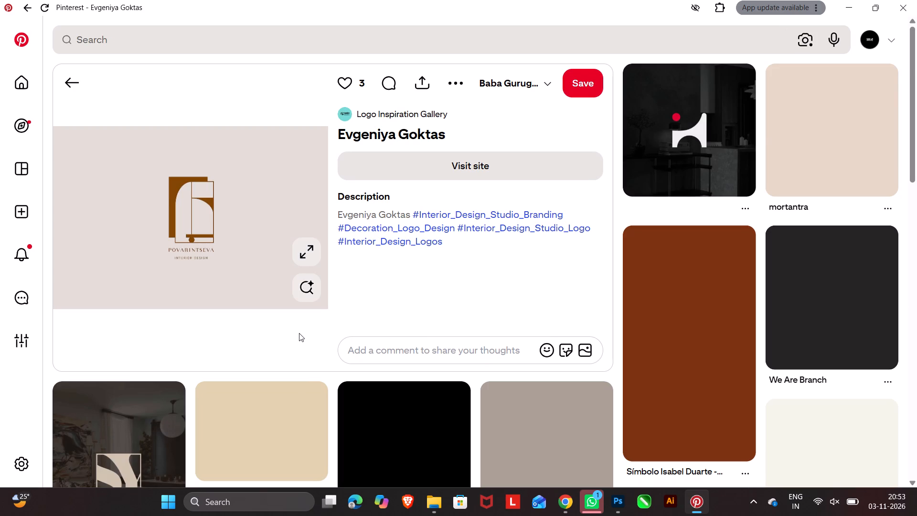
{"action": "scroll", "coordinate": [278, 291], "scroll_direction": "down", "scroll_amount": 3}
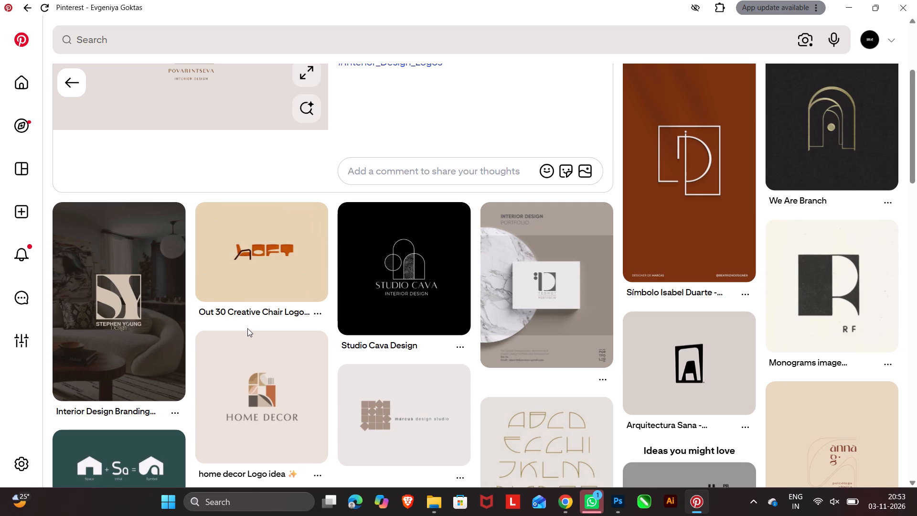
{"action": "scroll", "coordinate": [387, 338], "scroll_direction": "down", "scroll_amount": 2}
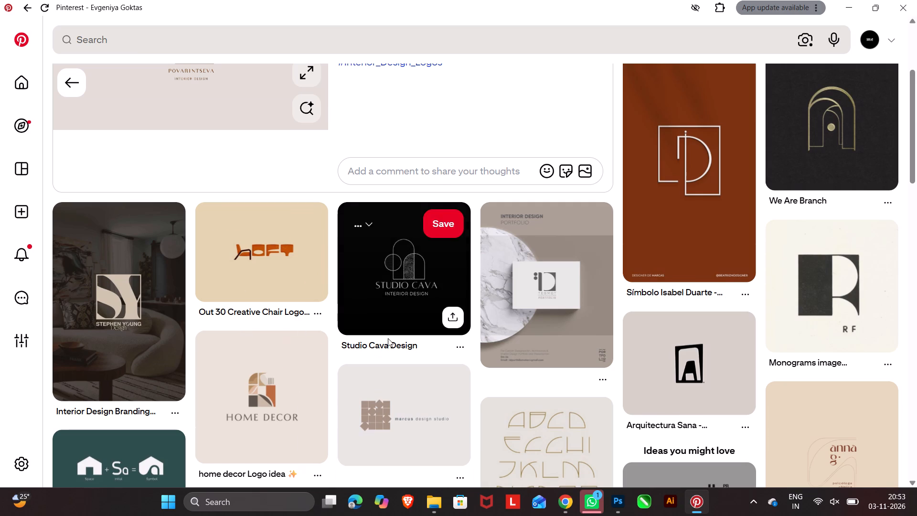
{"action": "scroll", "coordinate": [388, 338], "scroll_direction": "down", "scroll_amount": 2}
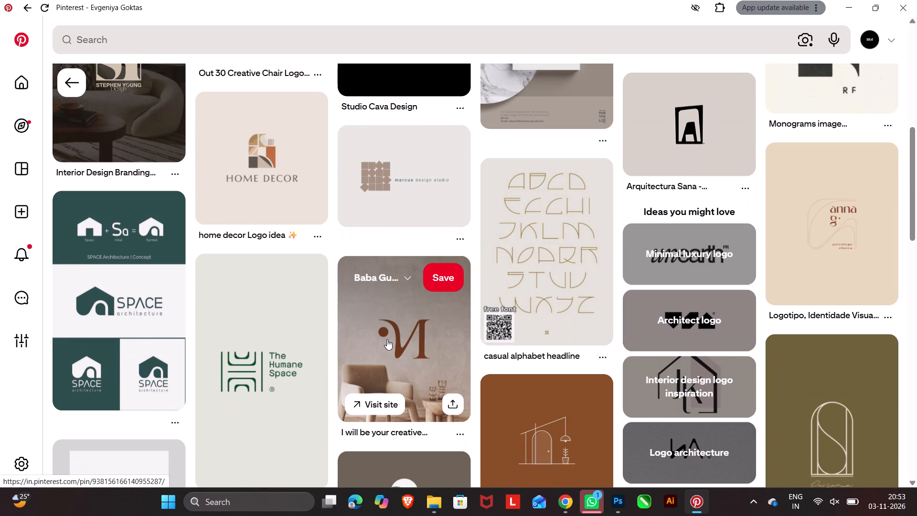
{"action": "scroll", "coordinate": [387, 339], "scroll_direction": "down", "scroll_amount": 3}
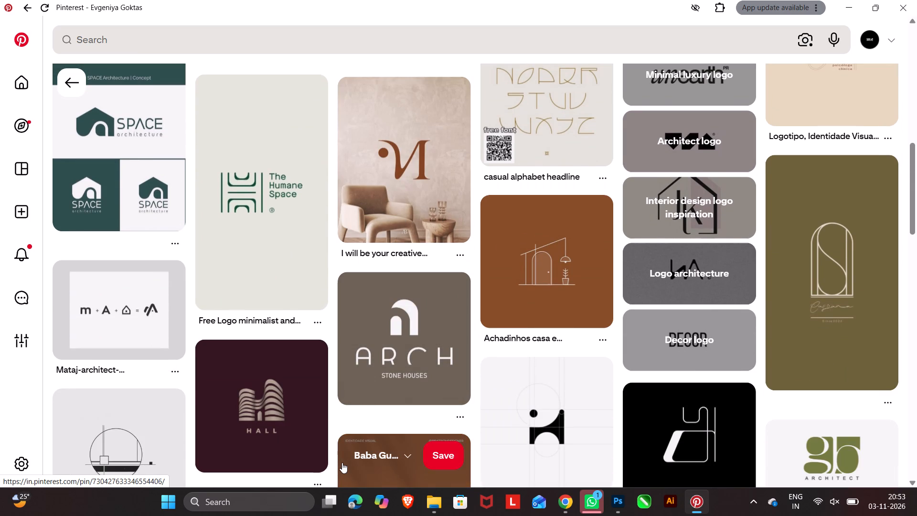
{"action": "scroll", "coordinate": [432, 365], "scroll_direction": "down", "scroll_amount": 5}
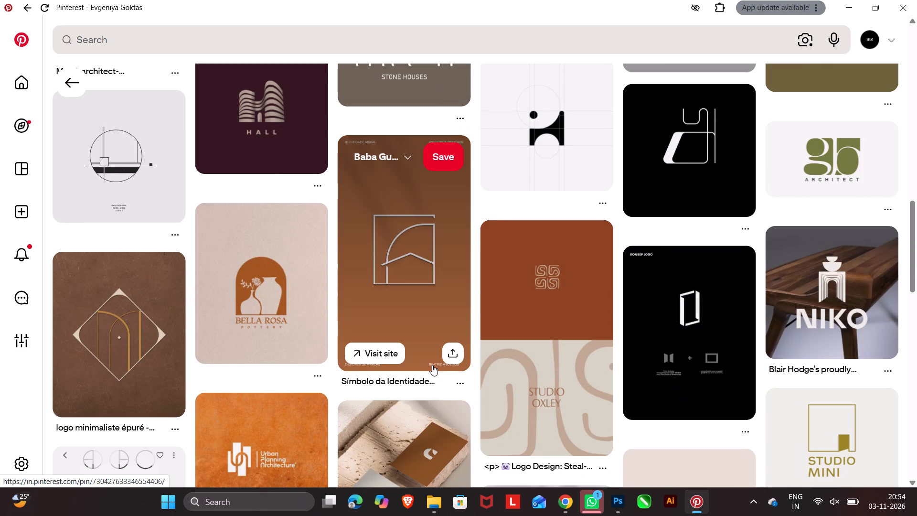
Open the green gb Architect logo pin and look through its related logo designs.
{"action": "left_click", "coordinate": [841, 183]}
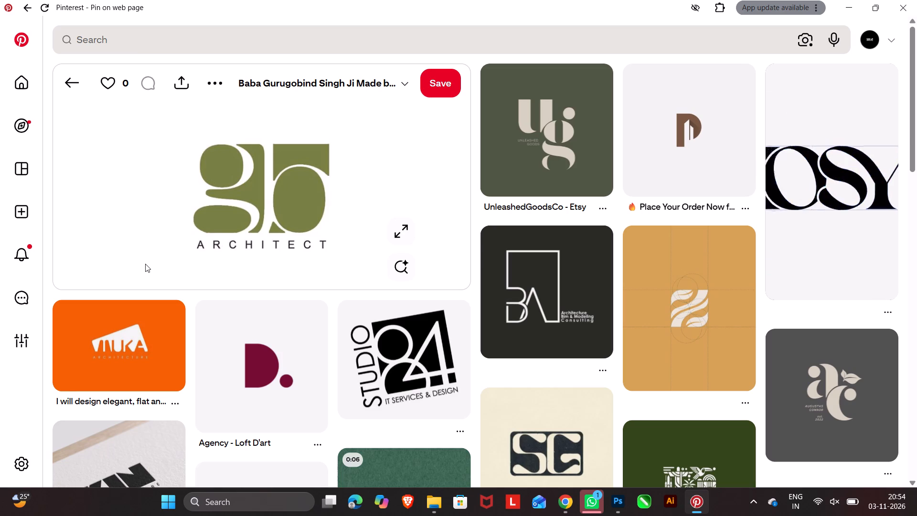
{"action": "scroll", "coordinate": [137, 271], "scroll_direction": "down", "scroll_amount": 1}
{"action": "scroll", "coordinate": [0, 391], "scroll_direction": "down", "scroll_amount": 4}
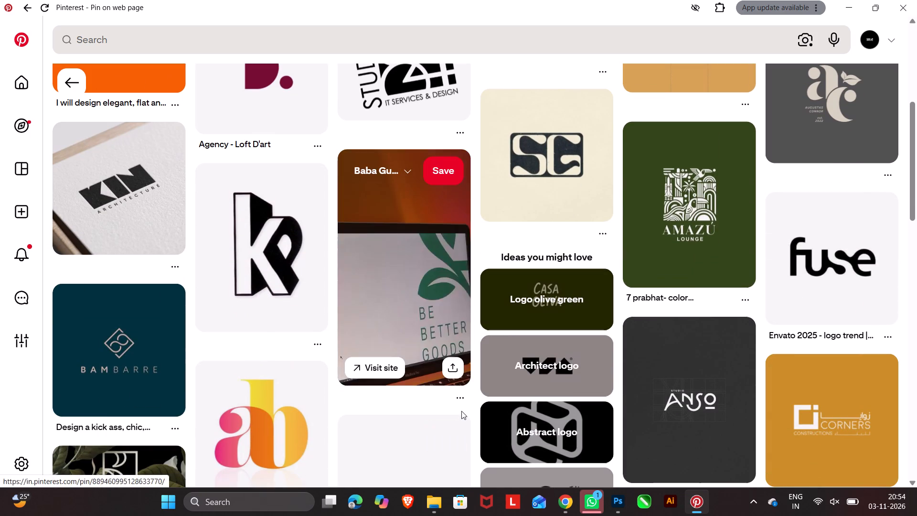
{"action": "scroll", "coordinate": [461, 411], "scroll_direction": "up", "scroll_amount": 4}
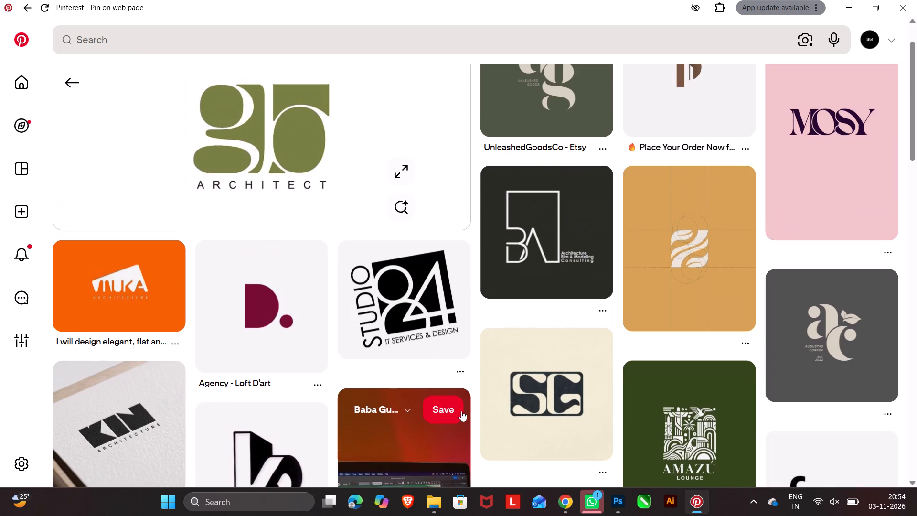
{"action": "scroll", "coordinate": [461, 411], "scroll_direction": "up", "scroll_amount": 10}
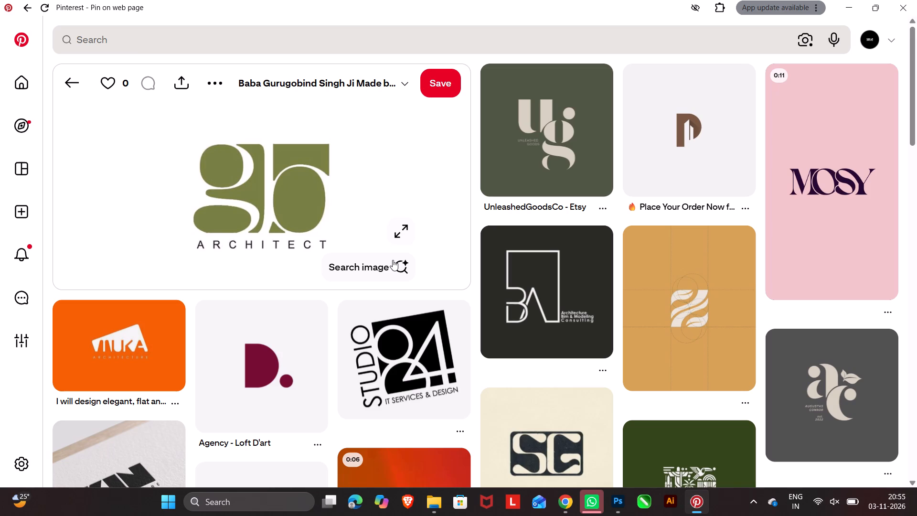
{"action": "scroll", "coordinate": [283, 262], "scroll_direction": "down", "scroll_amount": 6}
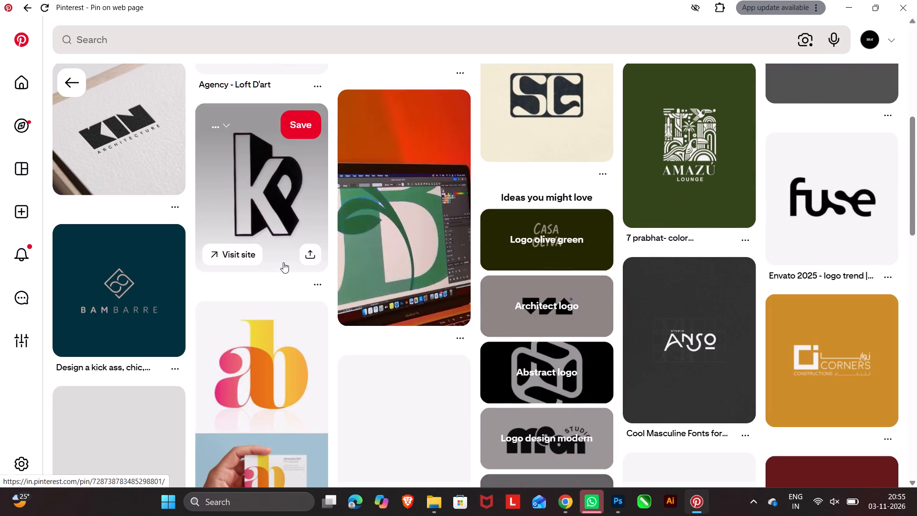
{"action": "scroll", "coordinate": [283, 262], "scroll_direction": "down", "scroll_amount": 5}
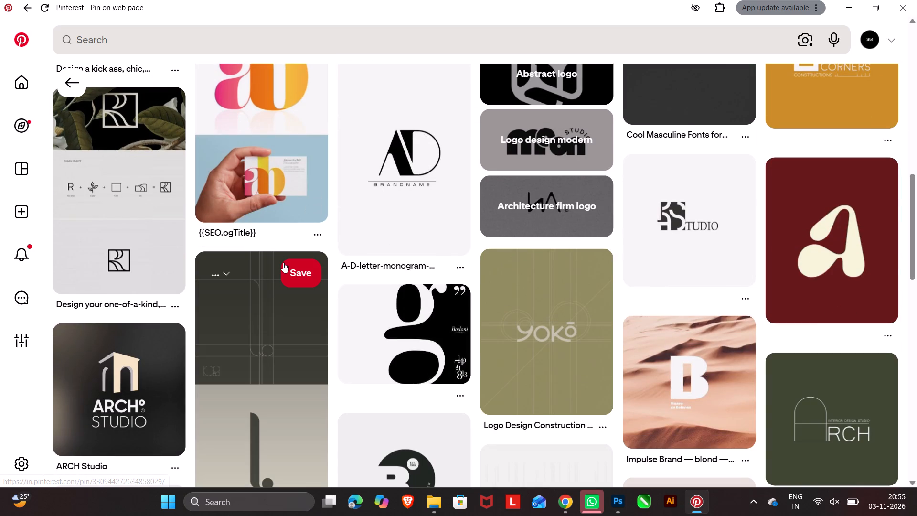
{"action": "scroll", "coordinate": [283, 262], "scroll_direction": "down", "scroll_amount": 7}
{"action": "scroll", "coordinate": [507, 262], "scroll_direction": "up", "scroll_amount": 6}
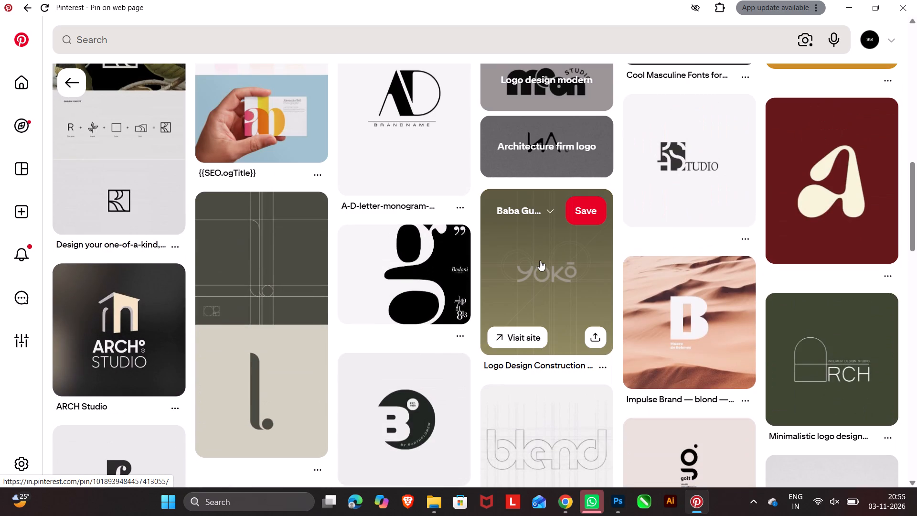
Browse lettermark references, opening the cream letter A pin on dark red and the Adelia pin with their related logos.
{"action": "left_click", "coordinate": [852, 227]}
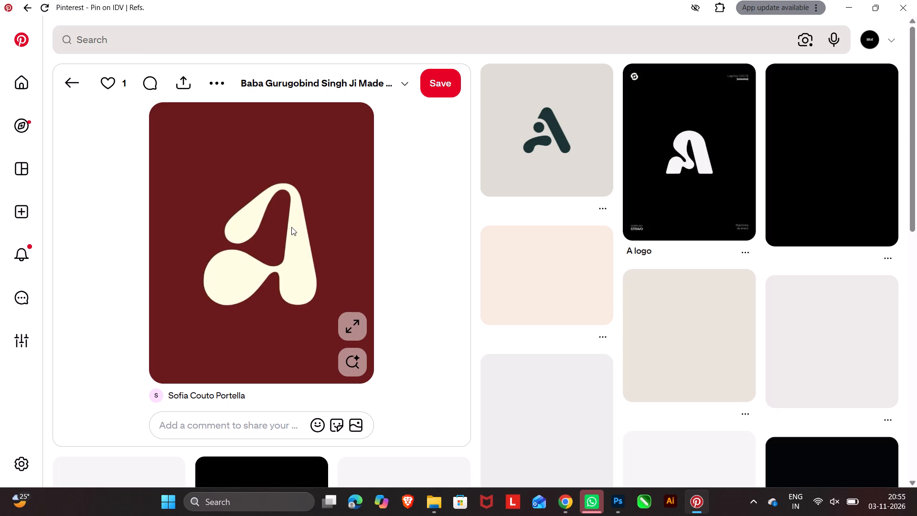
{"action": "scroll", "coordinate": [511, 191], "scroll_direction": "down", "scroll_amount": 4}
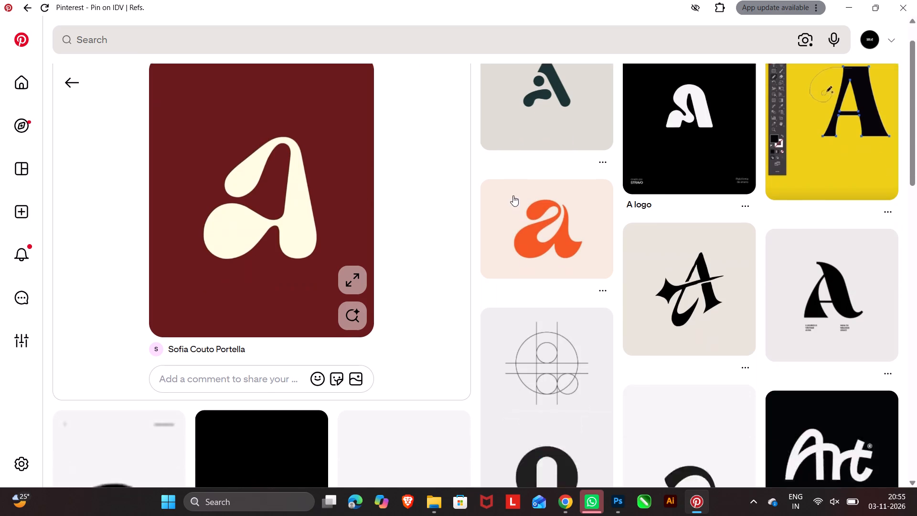
{"action": "scroll", "coordinate": [513, 195], "scroll_direction": "down", "scroll_amount": 2}
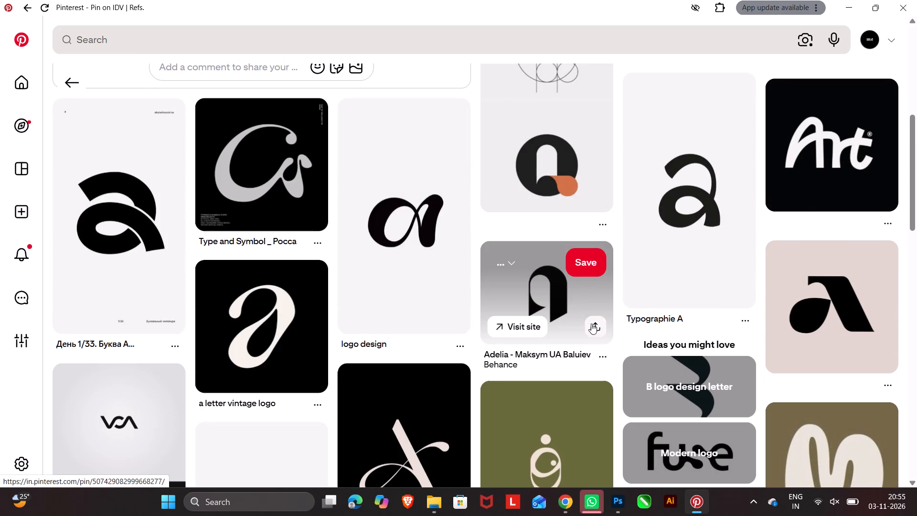
{"action": "left_click", "coordinate": [557, 297]}
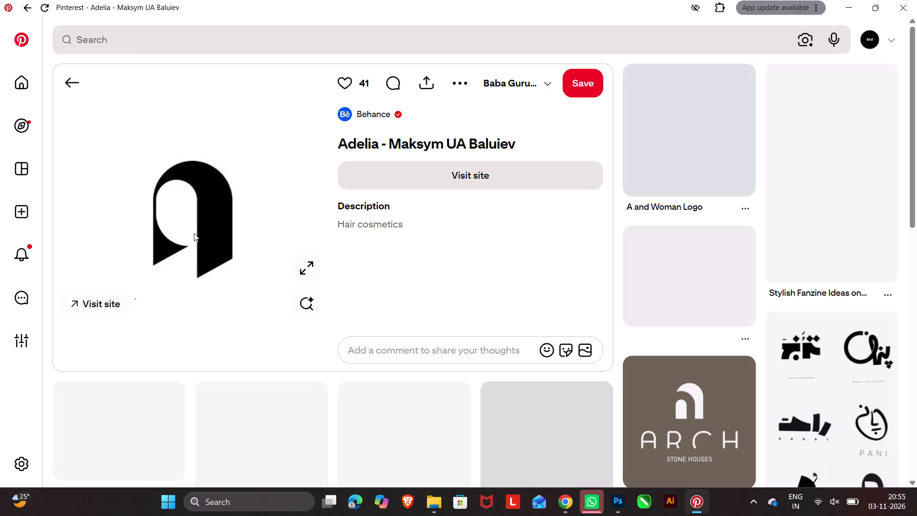
{"action": "scroll", "coordinate": [194, 233], "scroll_direction": "down", "scroll_amount": 4}
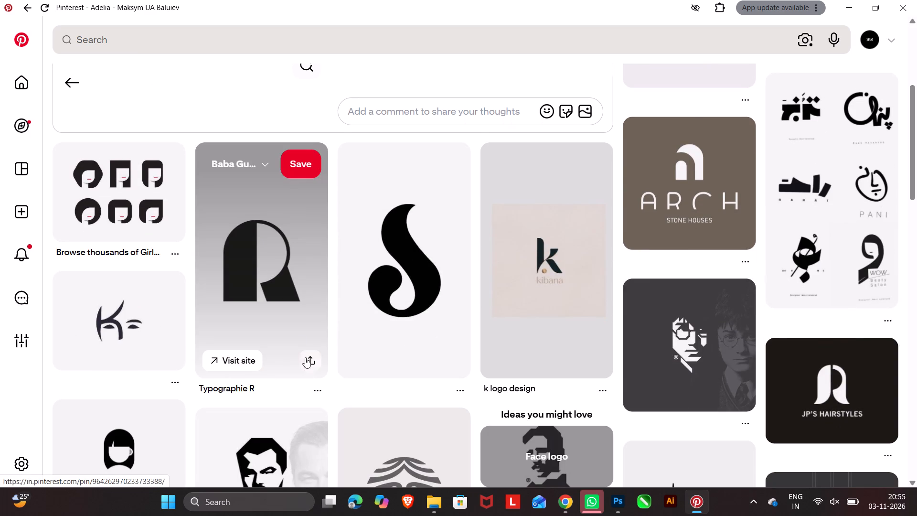
{"action": "scroll", "coordinate": [296, 368], "scroll_direction": "down", "scroll_amount": 4}
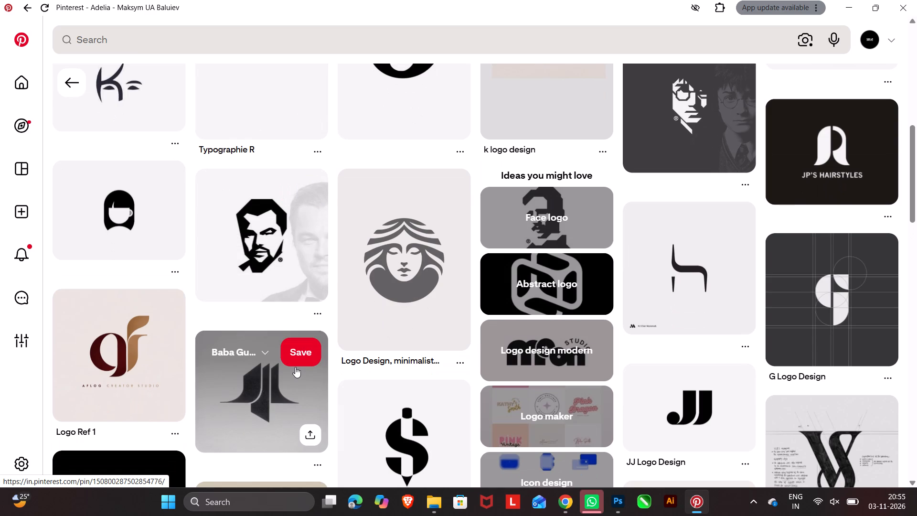
{"action": "scroll", "coordinate": [295, 367], "scroll_direction": "down", "scroll_amount": 3}
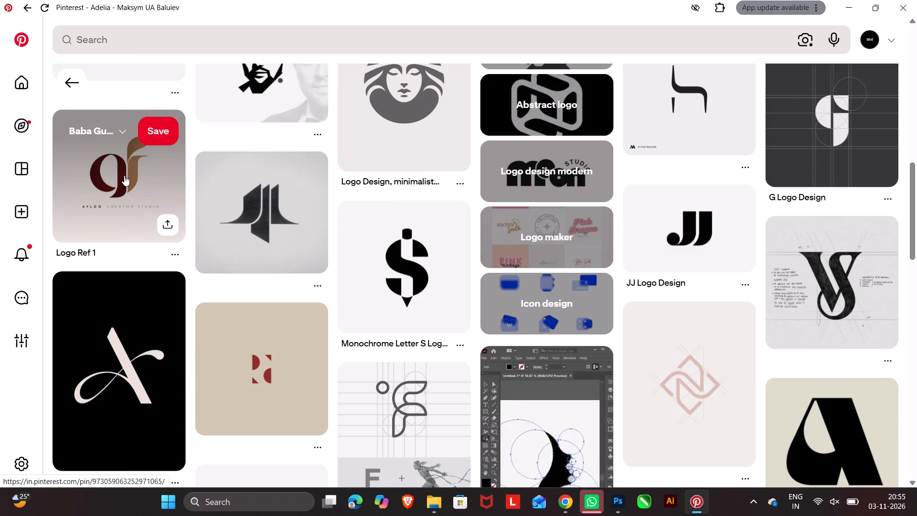
Open the Logo Ref 1 pin showing the AFLOG Creator Studio logo, look through its related designs, and copy its image.
{"action": "left_click", "coordinate": [124, 175]}
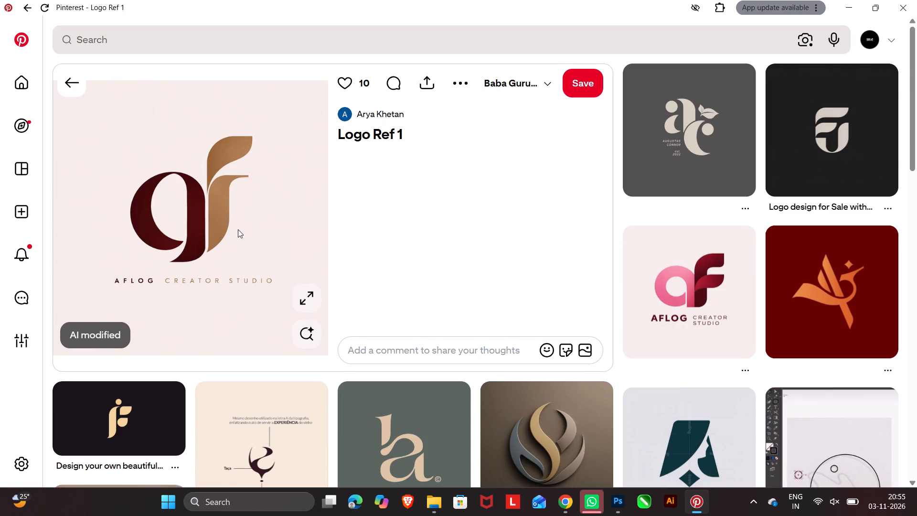
{"action": "scroll", "coordinate": [238, 229], "scroll_direction": "down", "scroll_amount": 4}
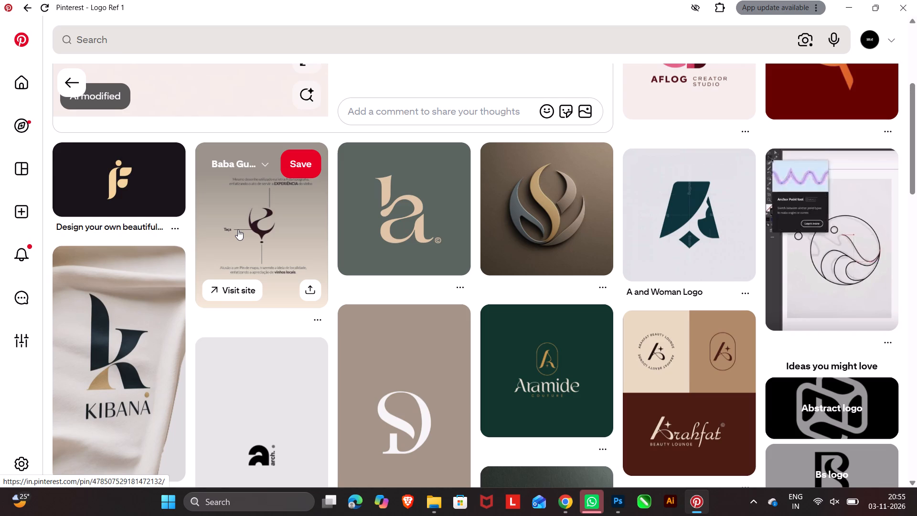
{"action": "scroll", "coordinate": [238, 229], "scroll_direction": "down", "scroll_amount": 7}
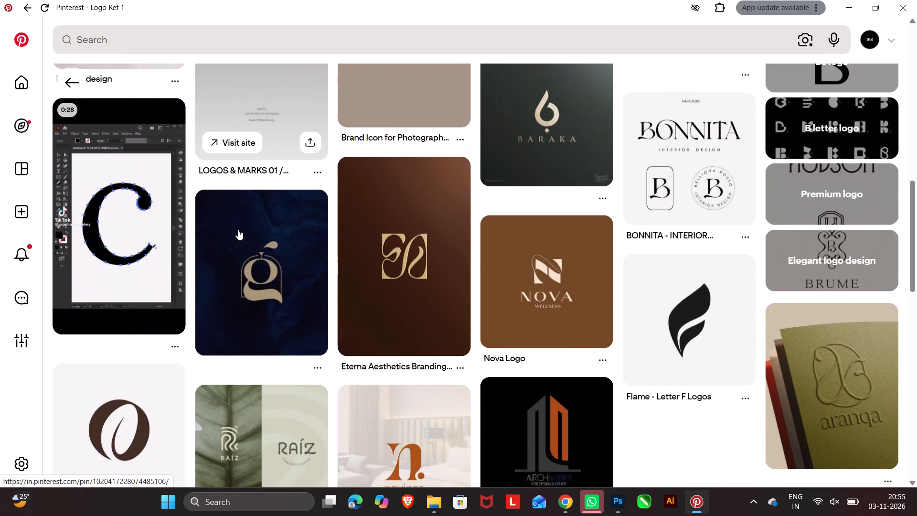
{"action": "scroll", "coordinate": [204, 352], "scroll_direction": "up", "scroll_amount": 17}
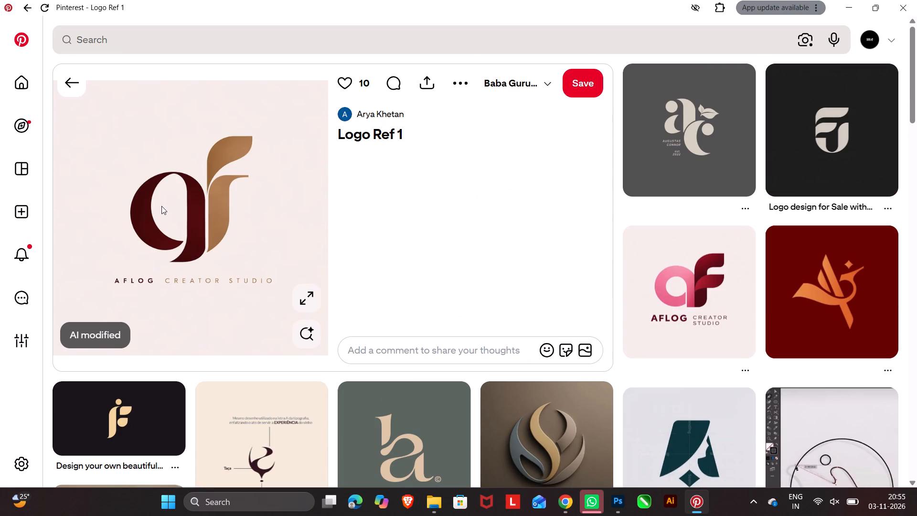
{"action": "right_click", "coordinate": [161, 206]}
{"action": "left_click", "coordinate": [217, 256]}
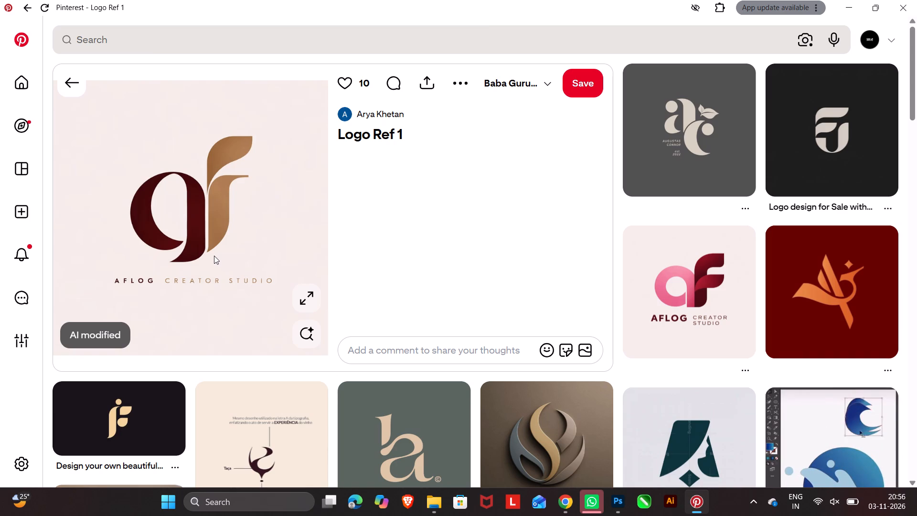
{"action": "right_click", "coordinate": [185, 212]}
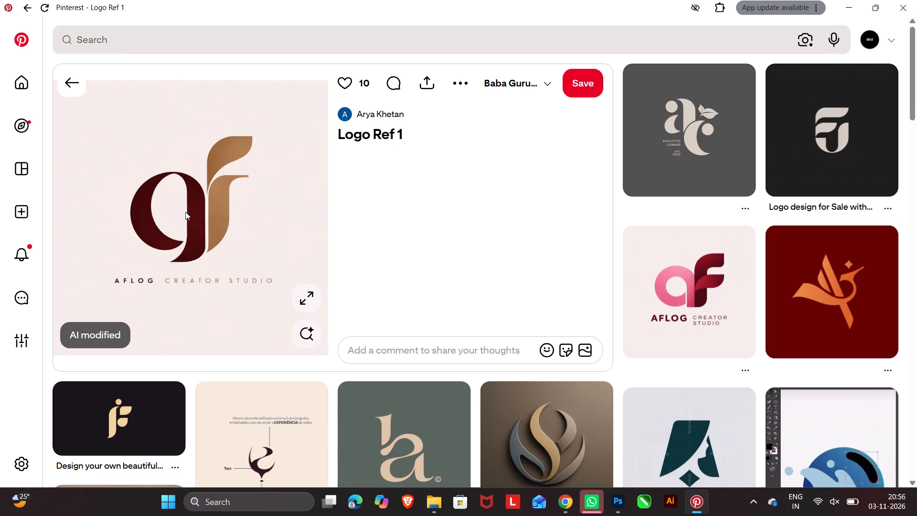
{"action": "left_click", "coordinate": [233, 260]}
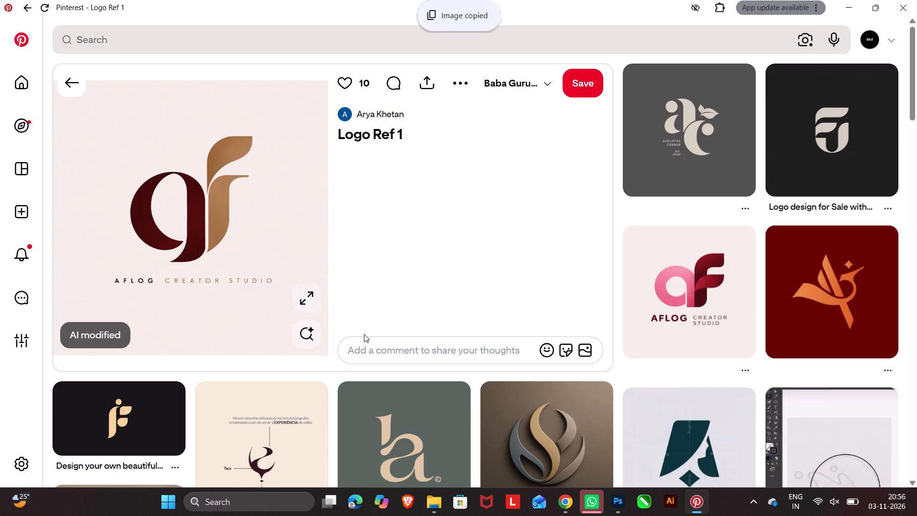
Switch to Photoshop, create a new 1254 x 1254 px document at 72 ppi, and paste the copied logo image.
{"action": "left_click", "coordinate": [622, 498]}
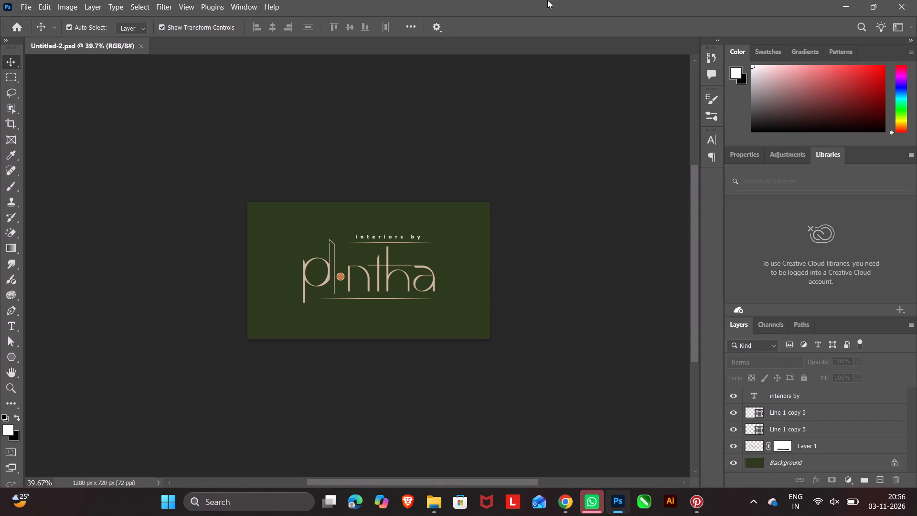
{"action": "left_click", "coordinate": [24, 0]}
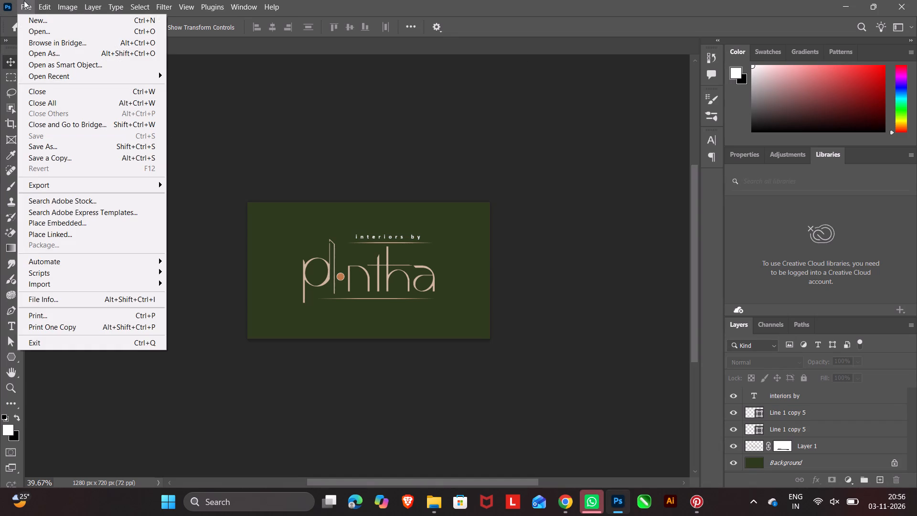
{"action": "left_click", "coordinate": [28, 15]}
{"action": "left_click", "coordinate": [31, 19]}
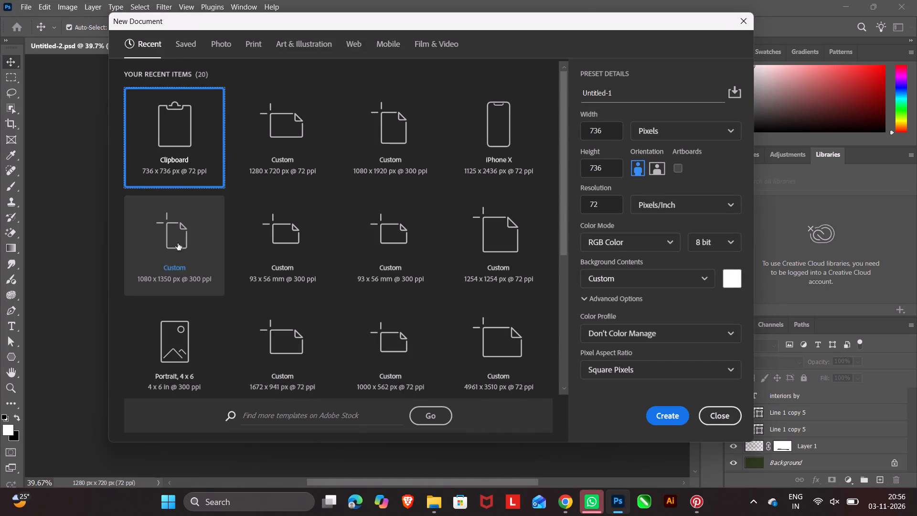
{"action": "left_click", "coordinate": [512, 243]}
{"action": "left_click", "coordinate": [677, 416]}
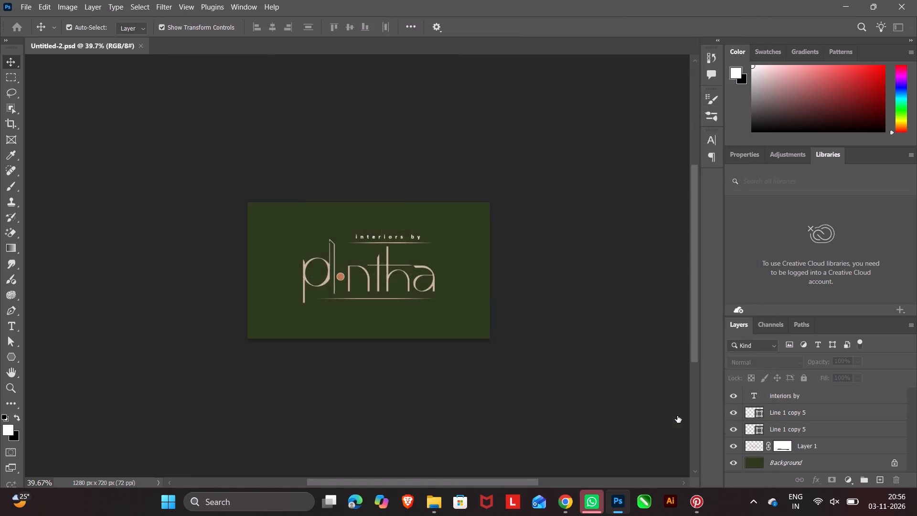
{"action": "left_click", "coordinate": [347, 216]}
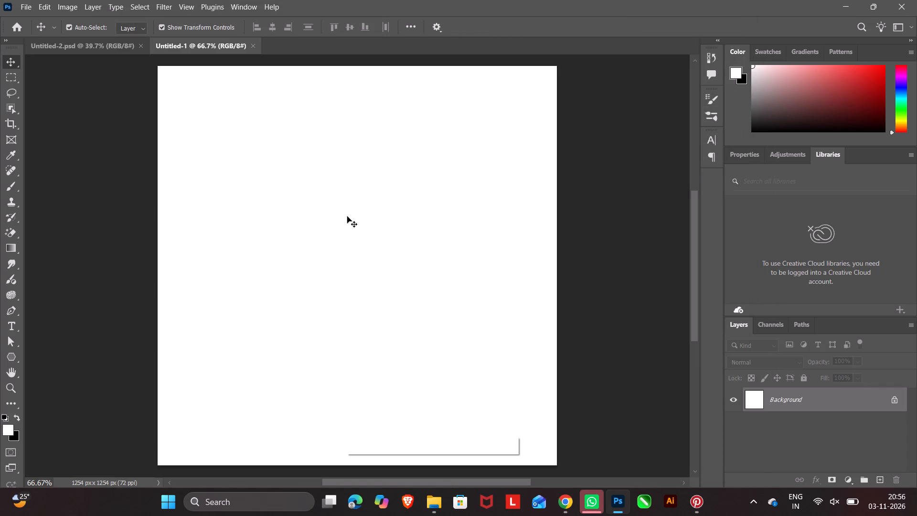
{"action": "key", "text": "ctrl+v"}
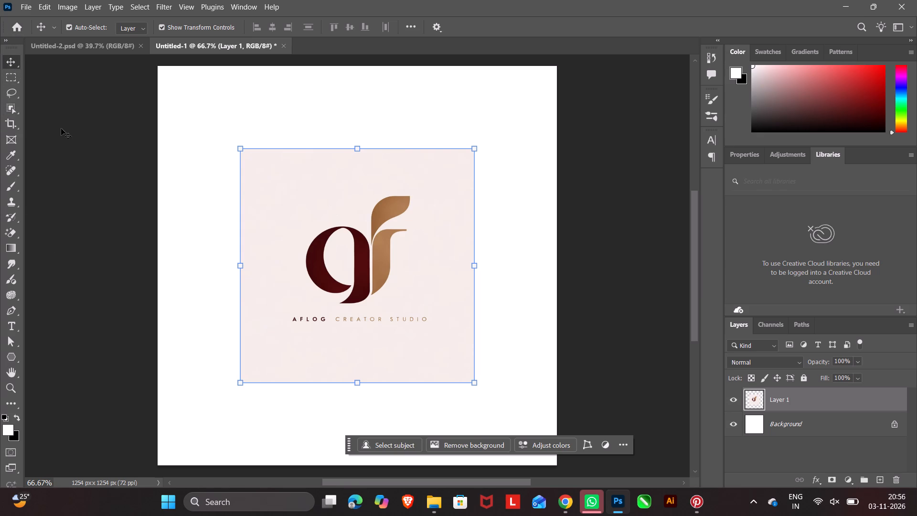
Select the two-letter monogram above the AFLOG text with the Object Selection tool and copy it onto its own layer.
{"action": "left_click", "coordinate": [10, 107]}
{"action": "left_click_drag", "start_coordinate": [287, 184], "coordinate": [313, 197]}
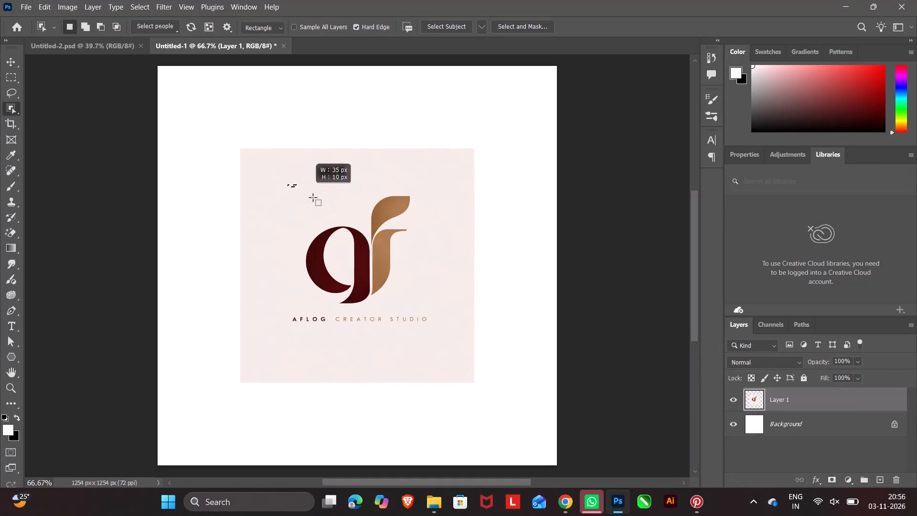
{"action": "left_click_drag", "start_coordinate": [313, 197], "coordinate": [446, 311]}
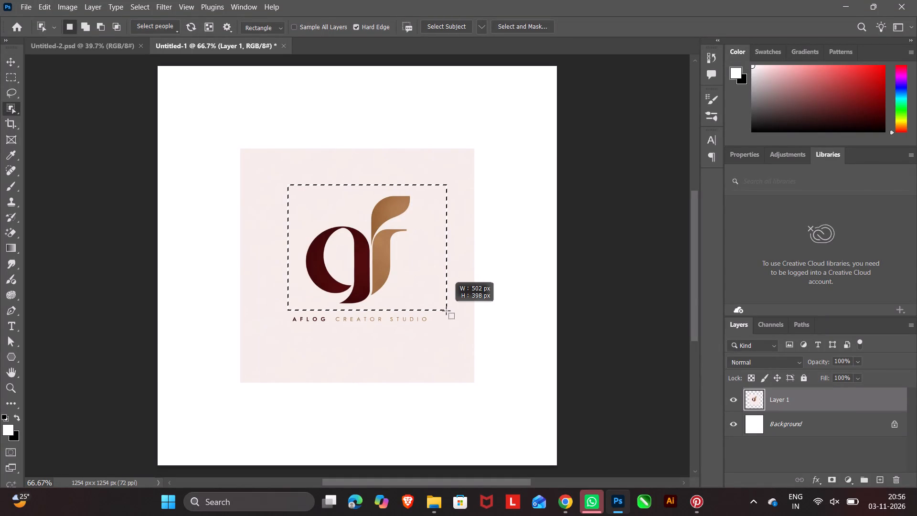
{"action": "left_click_drag", "start_coordinate": [446, 311], "coordinate": [431, 310]}
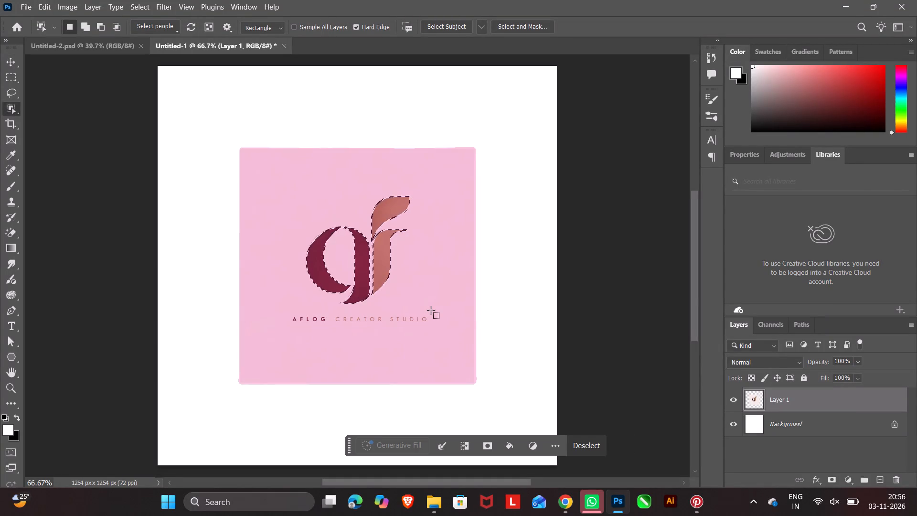
{"action": "key", "text": "ctrl+j"}
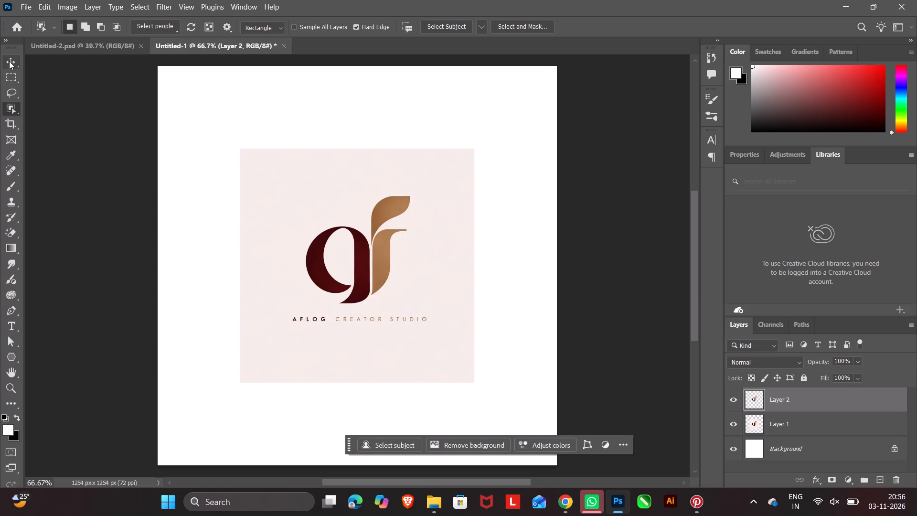
Delete the pasted full-image layer with the pink background, keeping the isolated monogram layer.
{"action": "left_click", "coordinate": [9, 61]}
{"action": "left_click", "coordinate": [272, 373]}
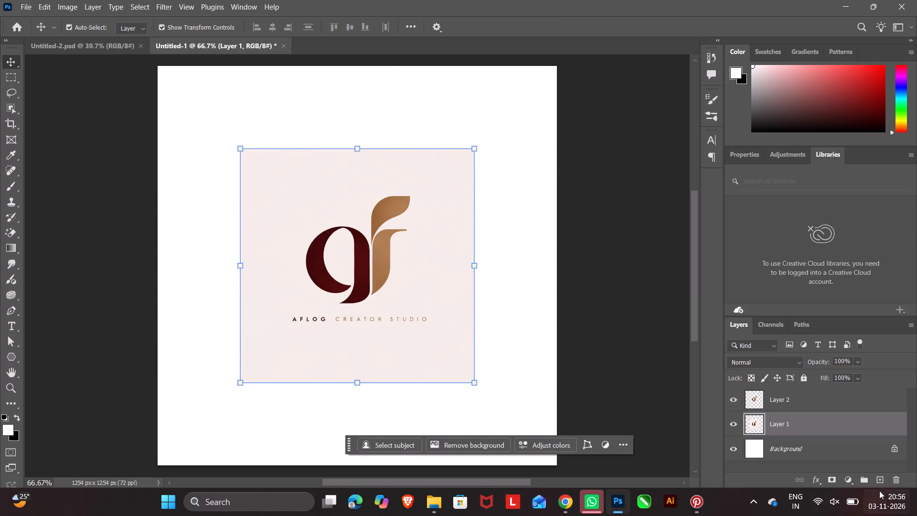
{"action": "left_click", "coordinate": [902, 476]}
{"action": "left_click", "coordinate": [428, 196]}
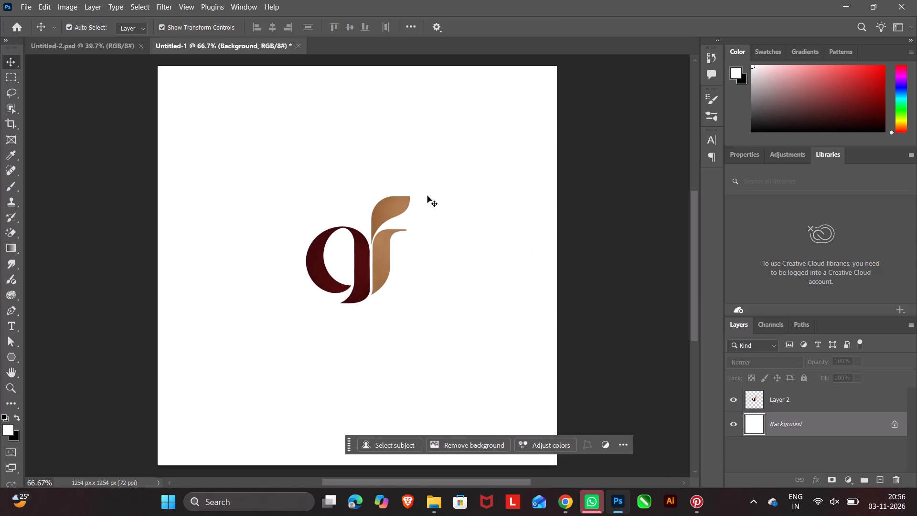
Move the isolated monogram from the middle of the white canvas to its upper-left area.
{"action": "left_click", "coordinate": [359, 269]}
{"action": "left_click_drag", "start_coordinate": [363, 265], "coordinate": [251, 217]}
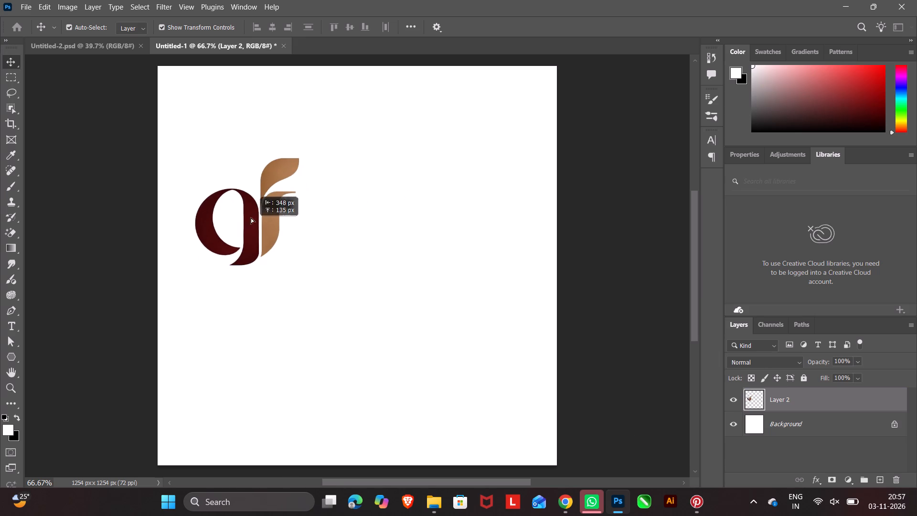
{"action": "left_click_drag", "start_coordinate": [251, 217], "coordinate": [277, 224]}
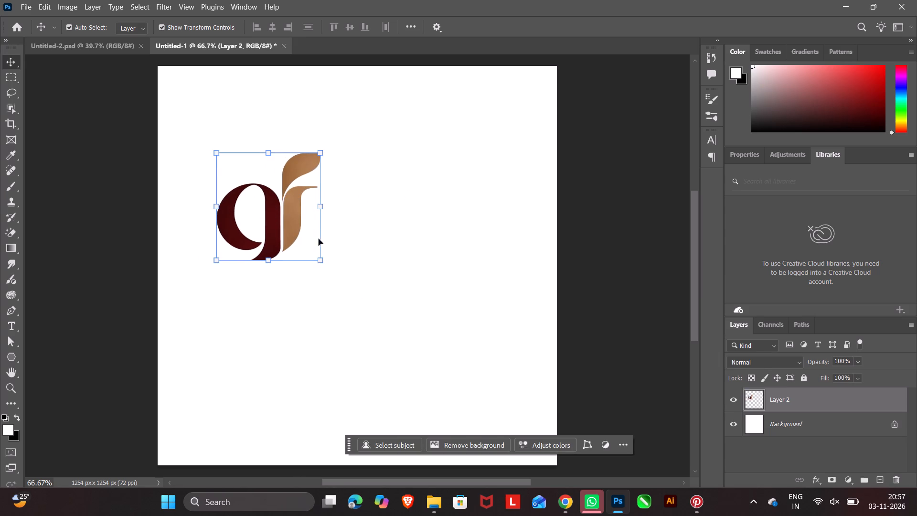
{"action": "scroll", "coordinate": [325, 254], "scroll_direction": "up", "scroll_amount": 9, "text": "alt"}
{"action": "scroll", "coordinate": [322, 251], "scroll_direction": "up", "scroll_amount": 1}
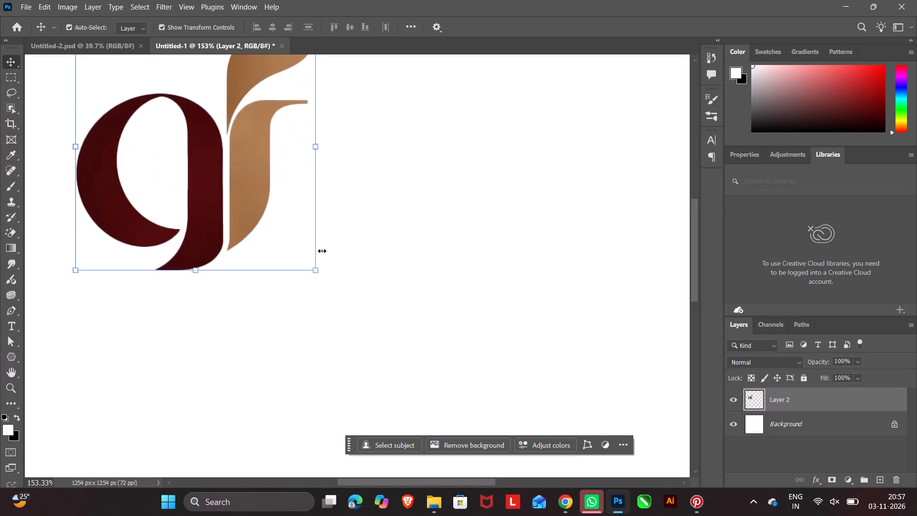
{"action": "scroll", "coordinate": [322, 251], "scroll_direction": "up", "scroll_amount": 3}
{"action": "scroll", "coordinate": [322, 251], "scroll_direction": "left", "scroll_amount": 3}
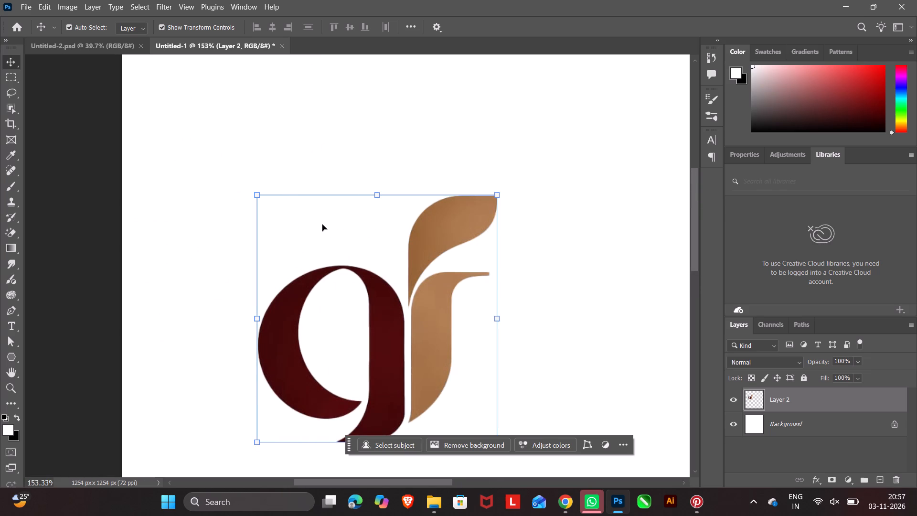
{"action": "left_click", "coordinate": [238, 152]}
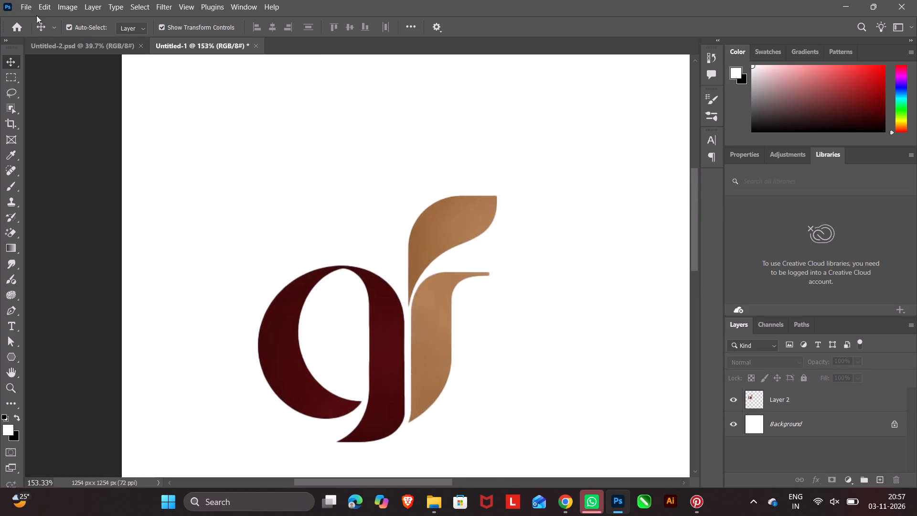
Copy the hex code 2e3a1e of the document background fill from the pantha logo file Untitled-2.psd.
{"action": "left_click", "coordinate": [63, 49]}
{"action": "left_click", "coordinate": [295, 217]}
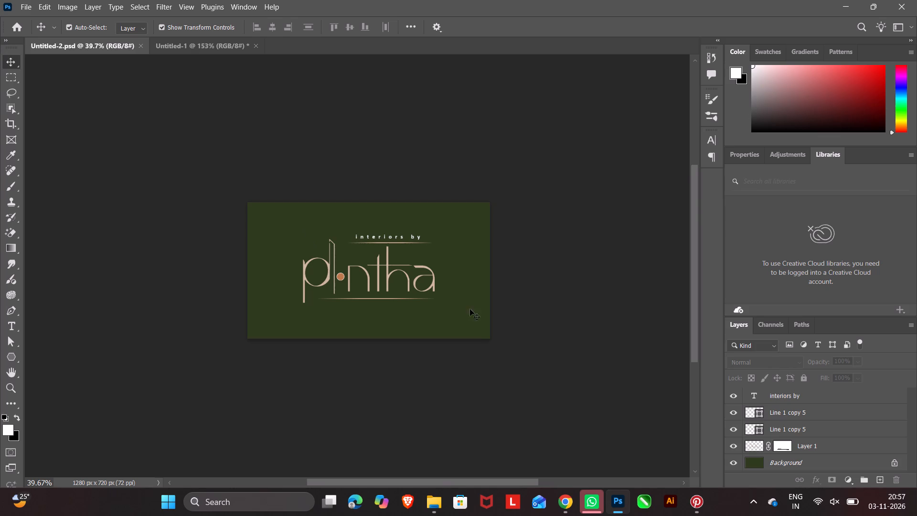
{"action": "left_click", "coordinate": [780, 463]}
{"action": "left_click", "coordinate": [758, 462]}
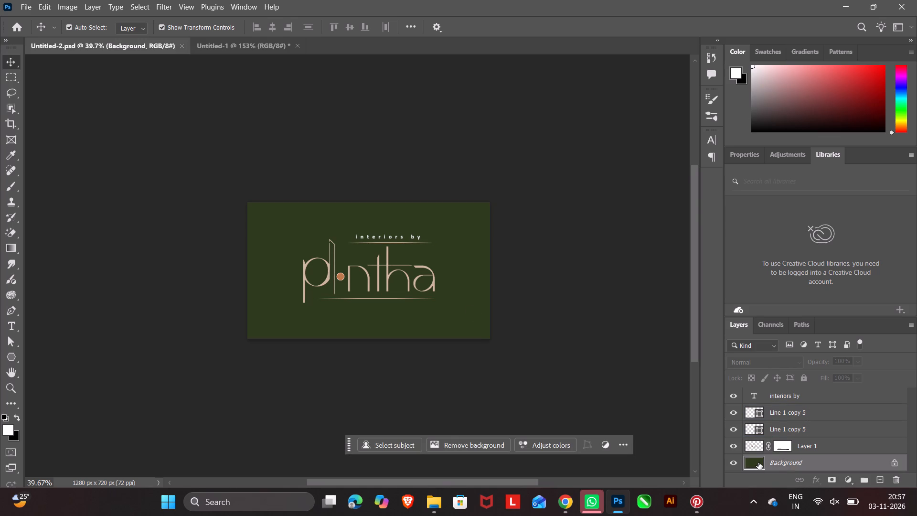
{"action": "left_click", "coordinate": [444, 315]}
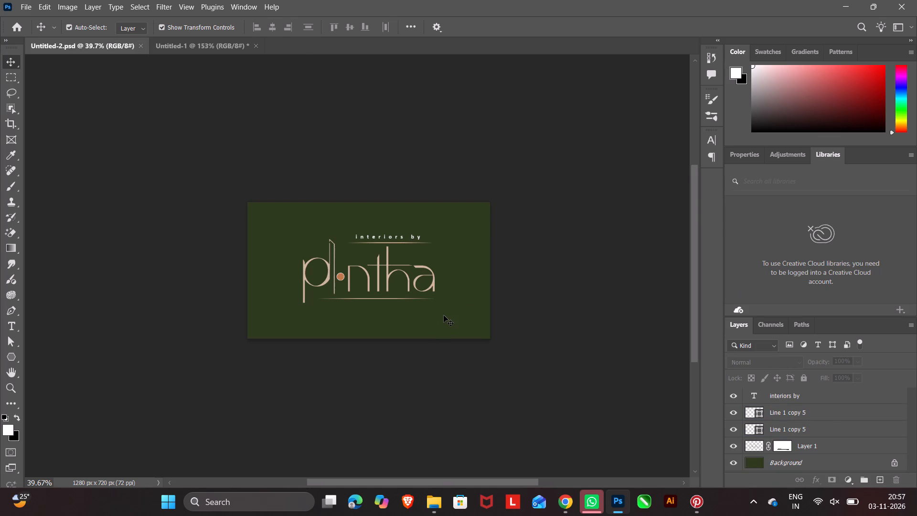
{"action": "left_click", "coordinate": [455, 316]}
{"action": "double_click", "coordinate": [466, 321]}
{"action": "left_click", "coordinate": [783, 141]}
{"action": "left_click", "coordinate": [783, 152]}
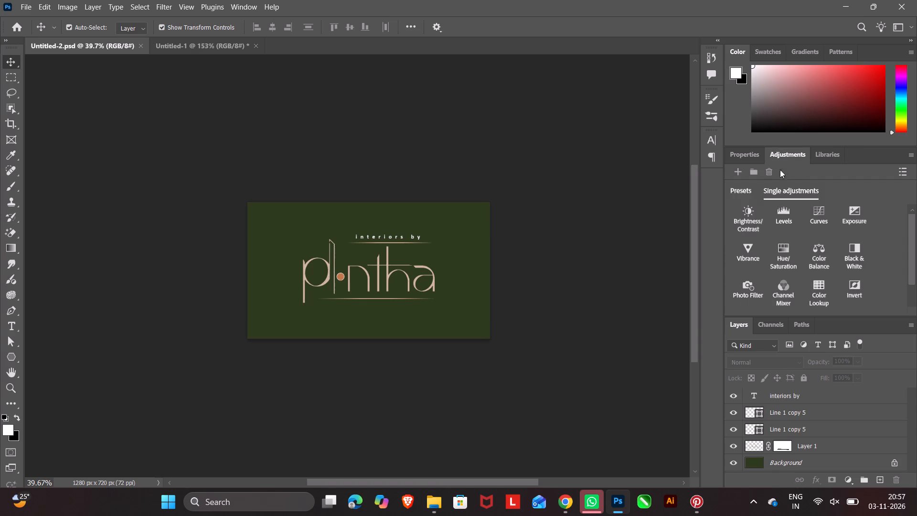
{"action": "left_click", "coordinate": [735, 150]}
{"action": "scroll", "coordinate": [782, 246], "scroll_direction": "down", "scroll_amount": 8}
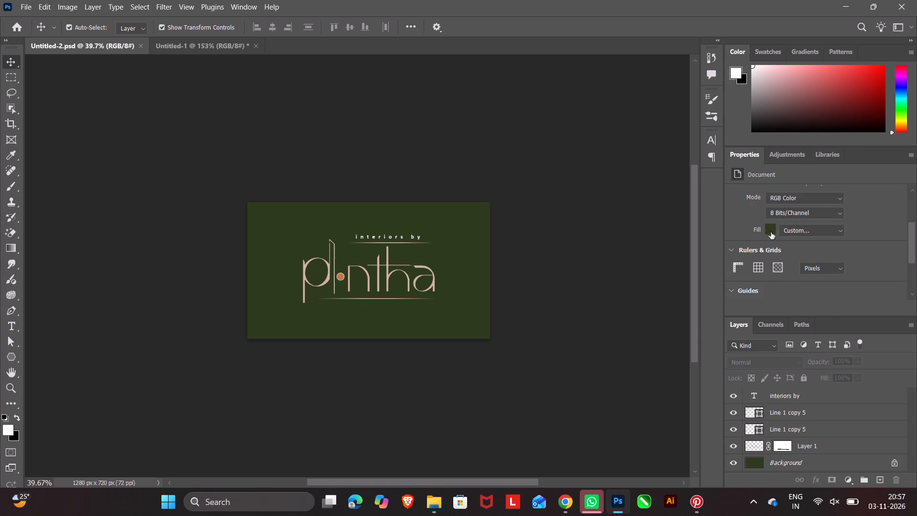
{"action": "left_click", "coordinate": [771, 230]}
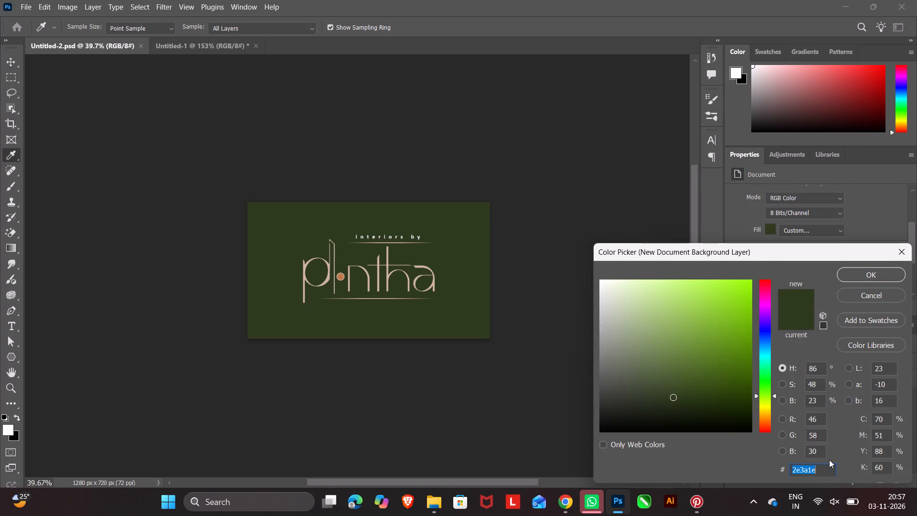
{"action": "key", "text": "ctrl+c"}
{"action": "left_click", "coordinate": [177, 41]}
{"action": "left_click", "coordinate": [181, 44]}
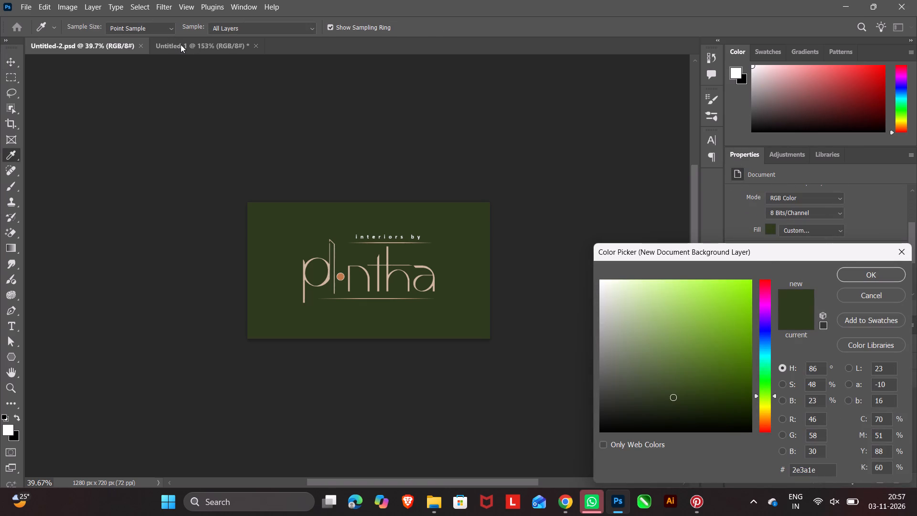
{"action": "left_click", "coordinate": [877, 275]}
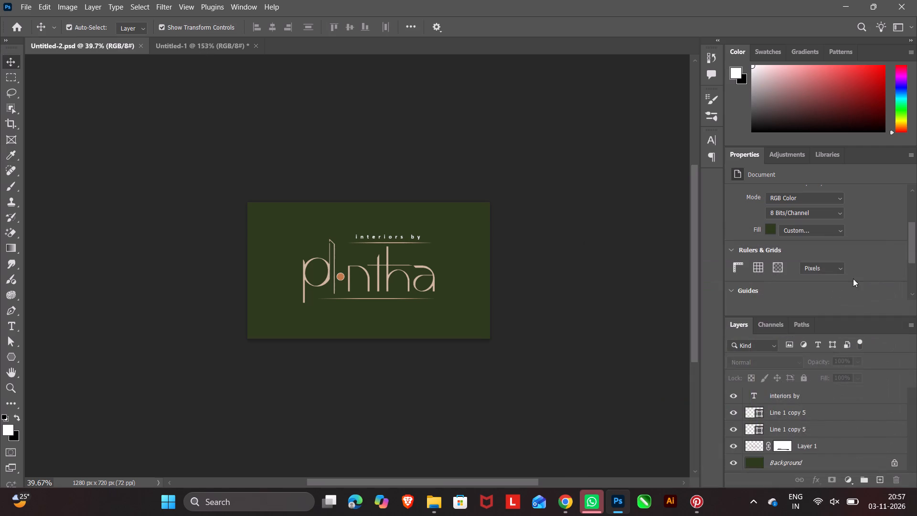
Return to the monogram document Untitled-1 and set its background fill to the copied green 2e3a1e.
{"action": "left_click", "coordinate": [210, 50]}
{"action": "left_click", "coordinate": [541, 334]}
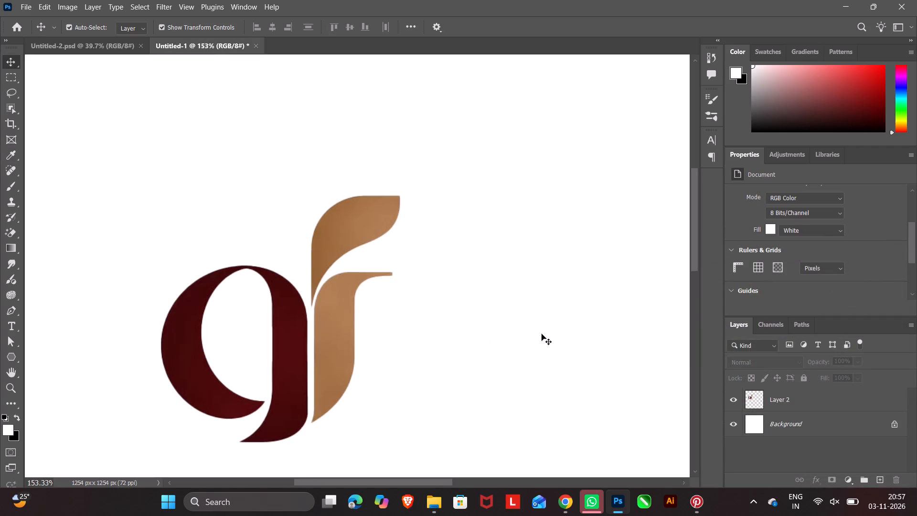
{"action": "scroll", "coordinate": [764, 288], "scroll_direction": "down", "scroll_amount": 5}
{"action": "scroll", "coordinate": [773, 211], "scroll_direction": "down", "scroll_amount": 10}
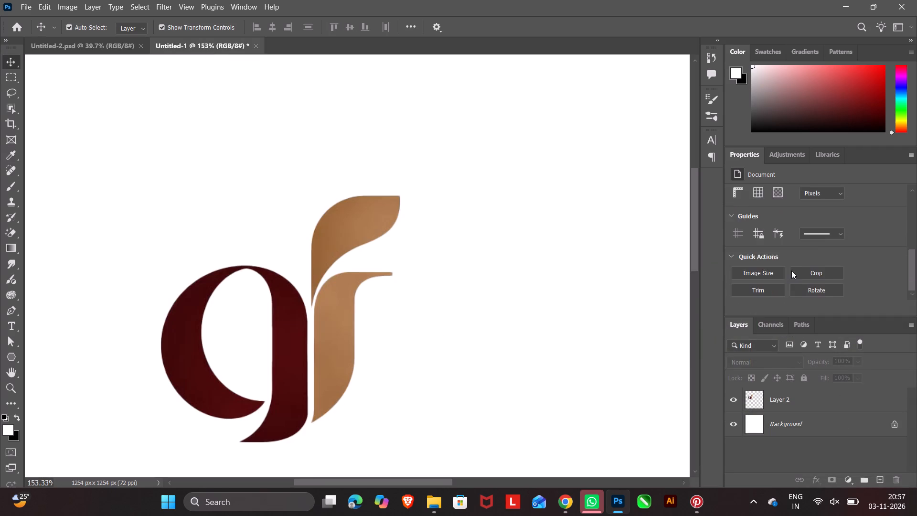
{"action": "scroll", "coordinate": [792, 266], "scroll_direction": "up", "scroll_amount": 12}
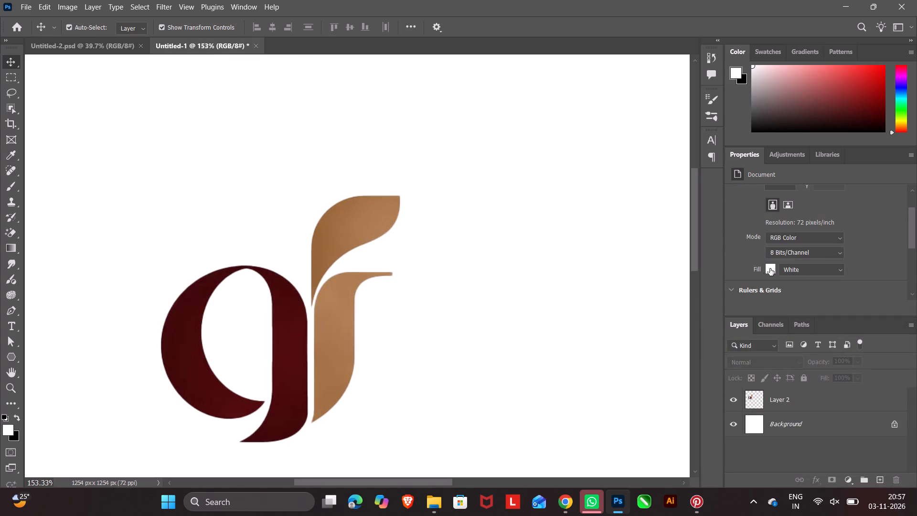
{"action": "left_click", "coordinate": [770, 269]}
{"action": "key", "text": "ctrl+v"}
{"action": "left_click", "coordinate": [866, 275]}
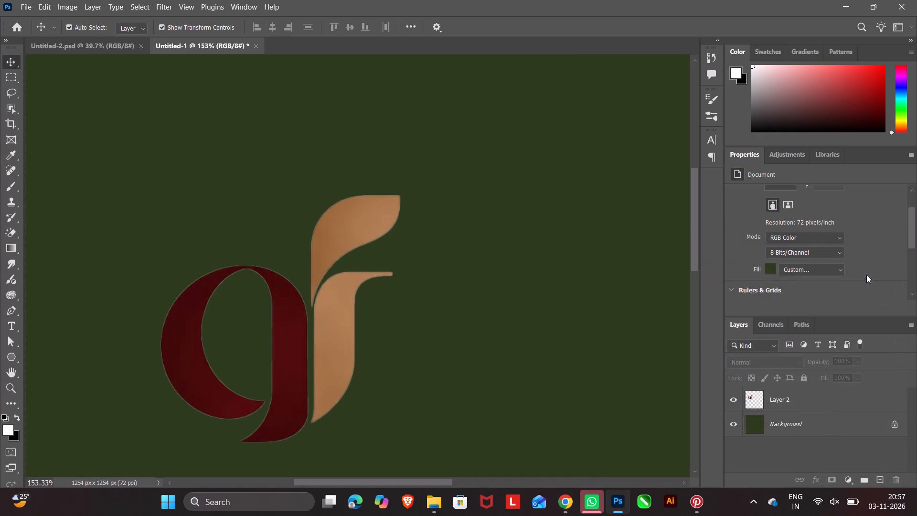
Add a 60 px inside Stroke effect with a white gradient to the monogram layer, covering its letters completely.
{"action": "left_click", "coordinate": [329, 323]}
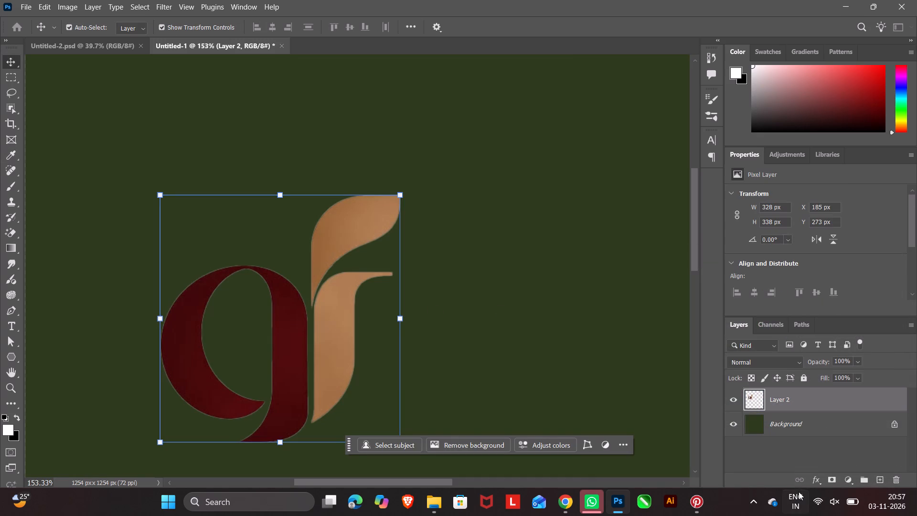
{"action": "left_click", "coordinate": [817, 482]}
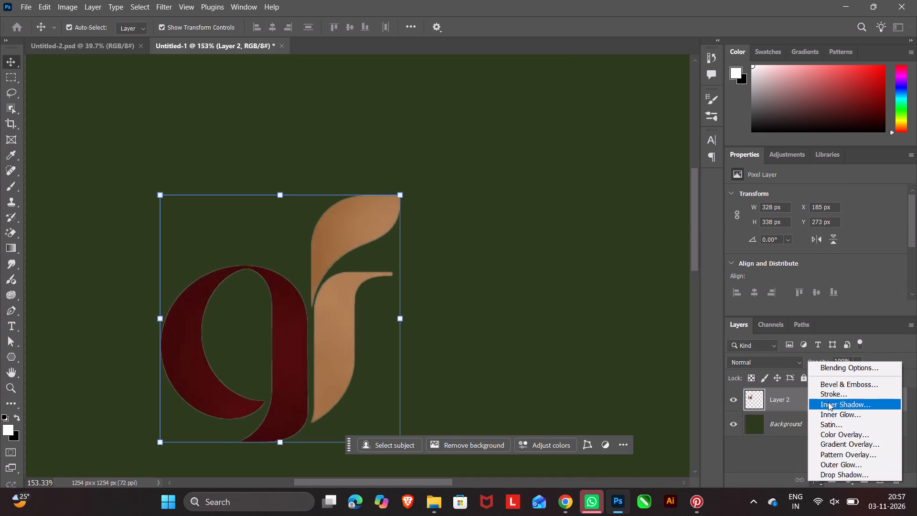
{"action": "left_click", "coordinate": [829, 397]}
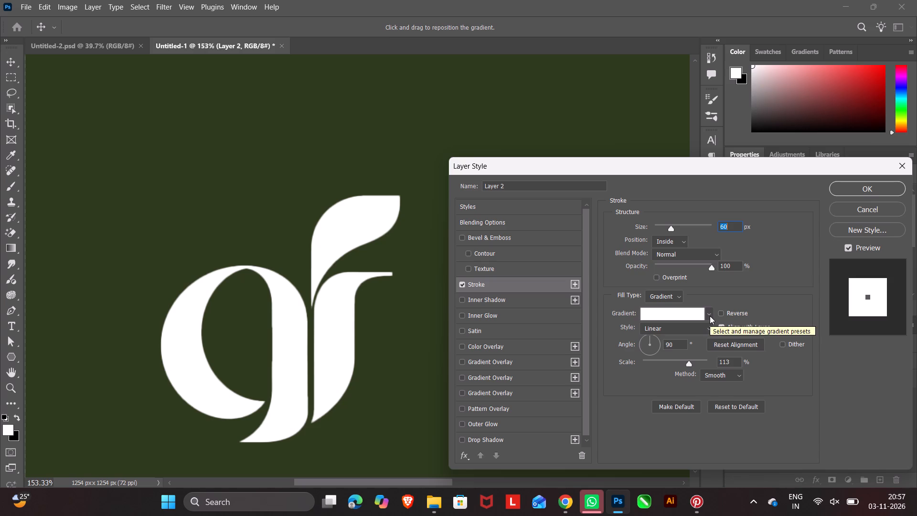
{"action": "left_click", "coordinate": [710, 316]}
{"action": "scroll", "coordinate": [672, 348], "scroll_direction": "down", "scroll_amount": 10}
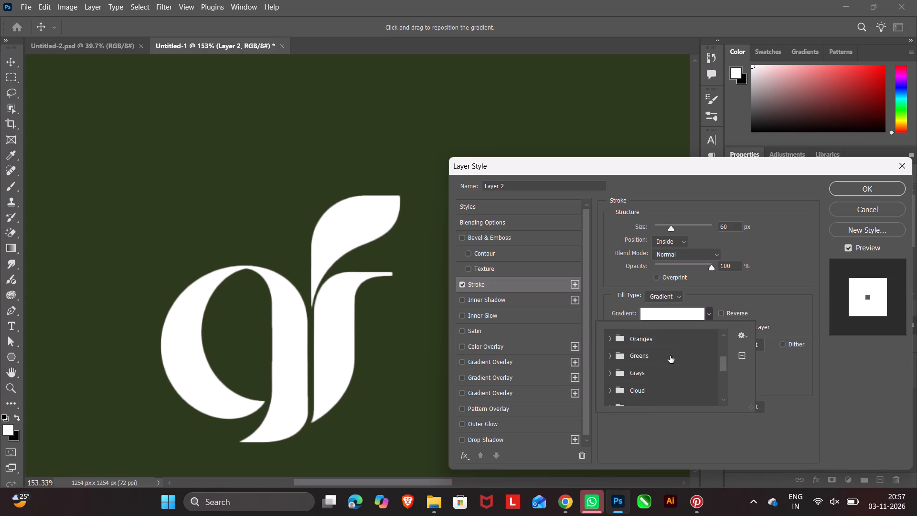
{"action": "scroll", "coordinate": [670, 356], "scroll_direction": "down", "scroll_amount": 3}
{"action": "scroll", "coordinate": [650, 383], "scroll_direction": "down", "scroll_amount": 18}
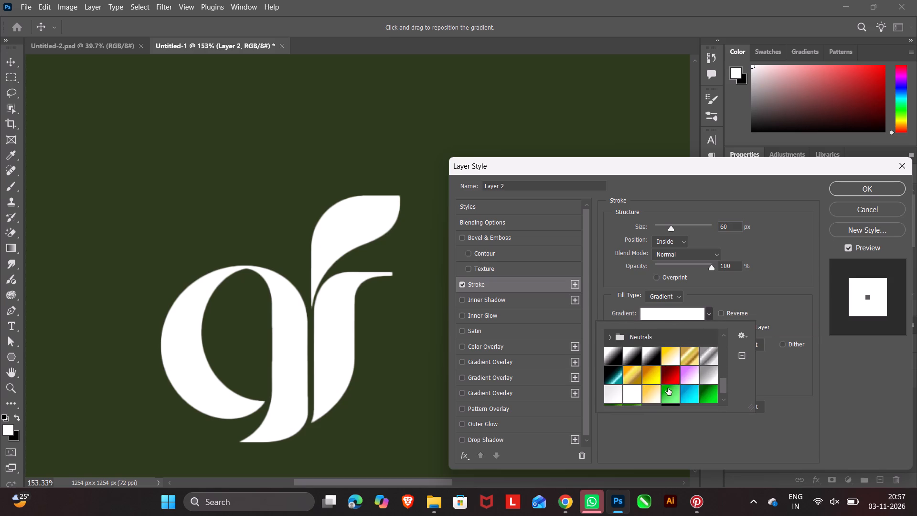
{"action": "scroll", "coordinate": [672, 397], "scroll_direction": "up", "scroll_amount": 2}
{"action": "scroll", "coordinate": [675, 391], "scroll_direction": "down", "scroll_amount": 4}
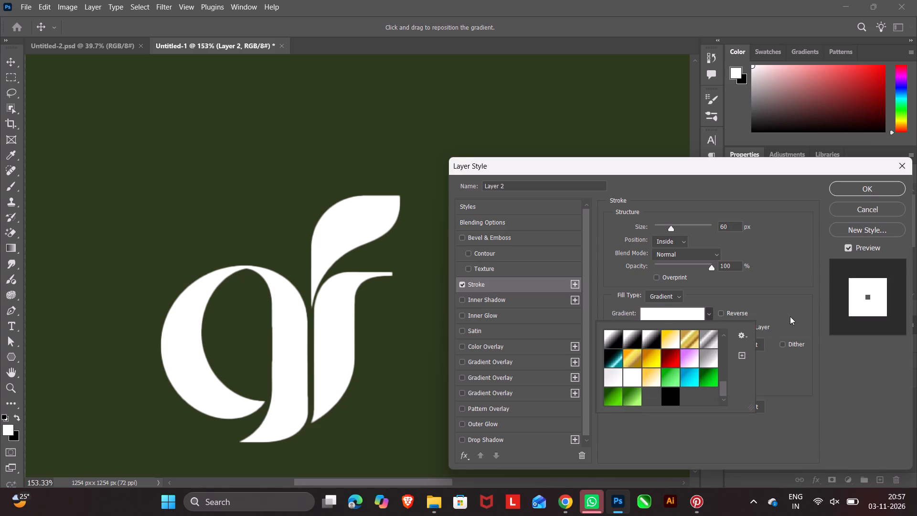
{"action": "left_click", "coordinate": [869, 186]}
{"action": "double_click", "coordinate": [604, 293]}
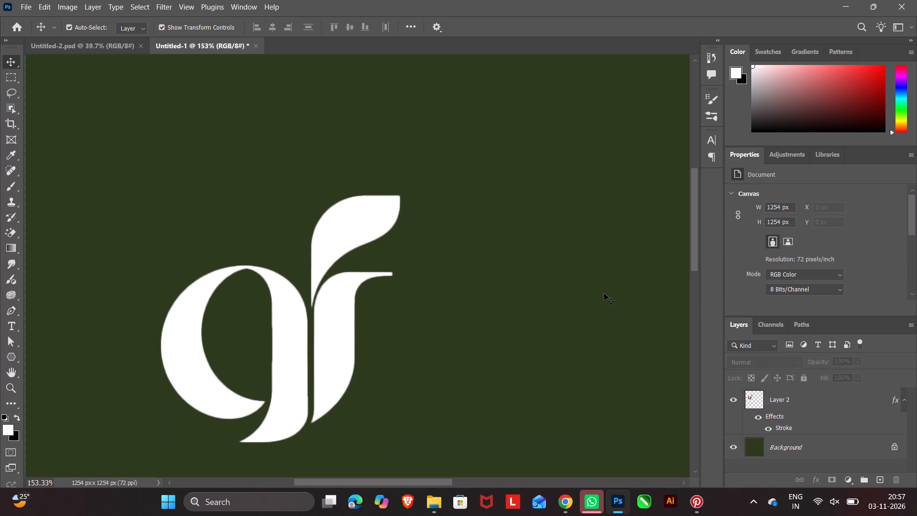
Move the white monogram to the horizontal middle of the green canvas, at about X 463 px, Y 289 px.
{"action": "scroll", "coordinate": [272, 326], "scroll_direction": "down", "scroll_amount": 9, "text": "alt"}
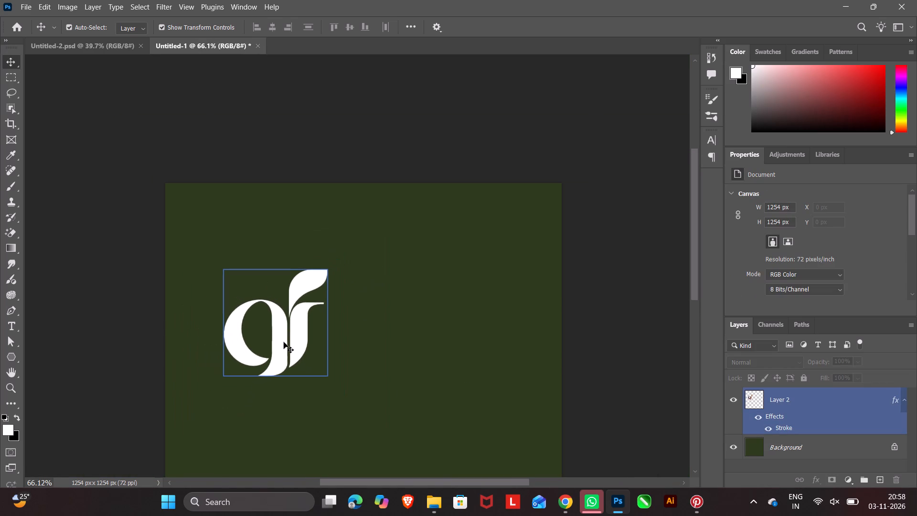
{"action": "left_click_drag", "start_coordinate": [284, 342], "coordinate": [362, 348]}
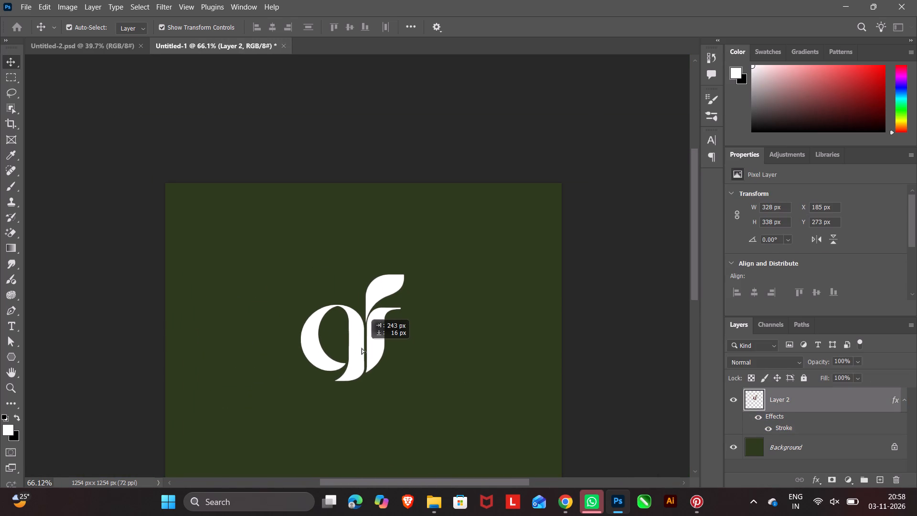
{"action": "left_click_drag", "start_coordinate": [362, 348], "coordinate": [369, 348]}
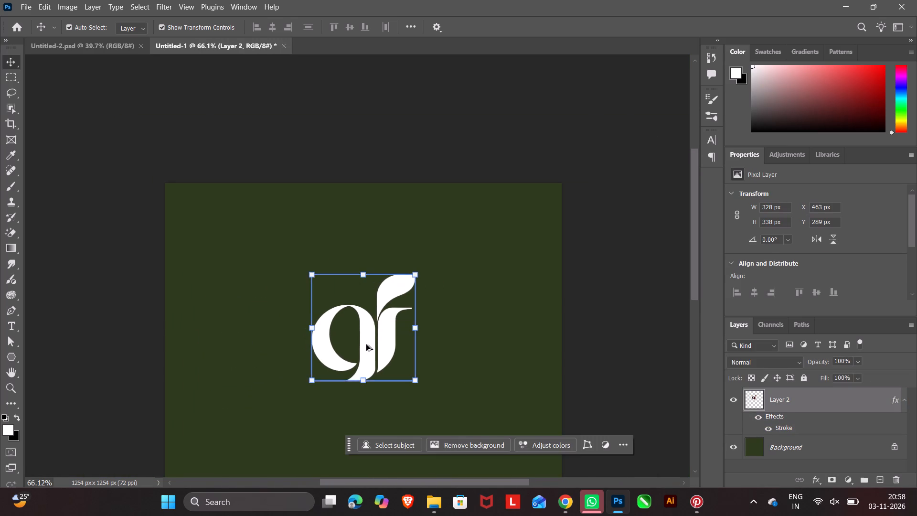
Add a layer mask to the white monogram layer, Layer 2.
{"action": "scroll", "coordinate": [366, 344], "scroll_direction": "up", "scroll_amount": 9, "text": "alt"}
{"action": "left_click", "coordinate": [296, 325]}
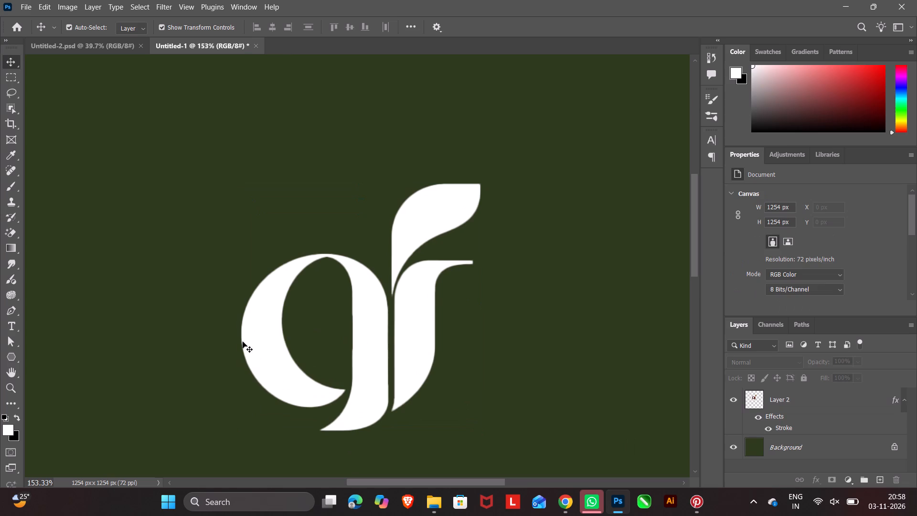
{"action": "left_click", "coordinate": [396, 387]}
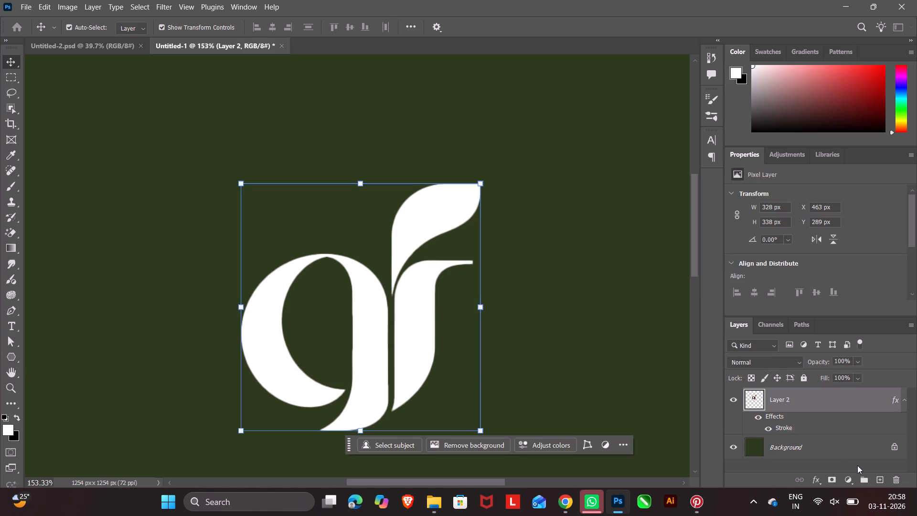
{"action": "left_click", "coordinate": [828, 479]}
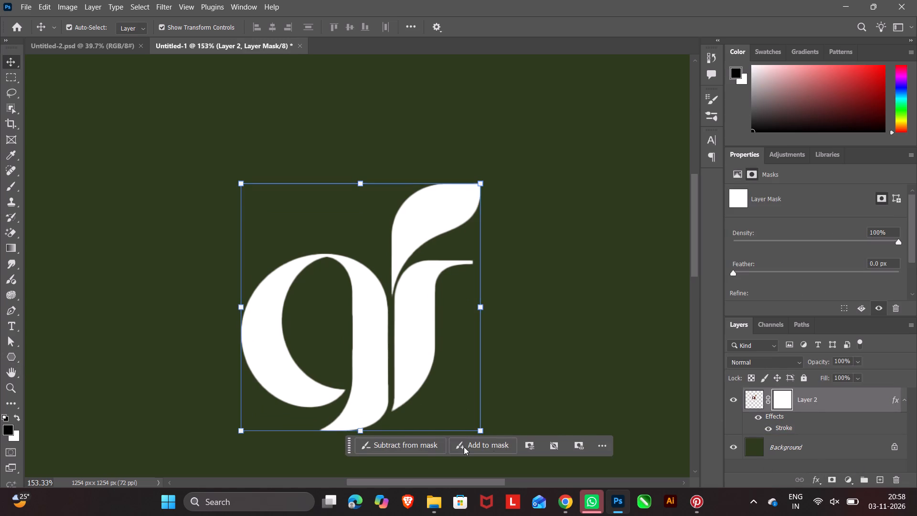
Subtract from Layer 2's mask with a 25 px Hard Round brush to open a gap at the top of the g's bowl.
{"action": "left_click", "coordinate": [404, 443]}
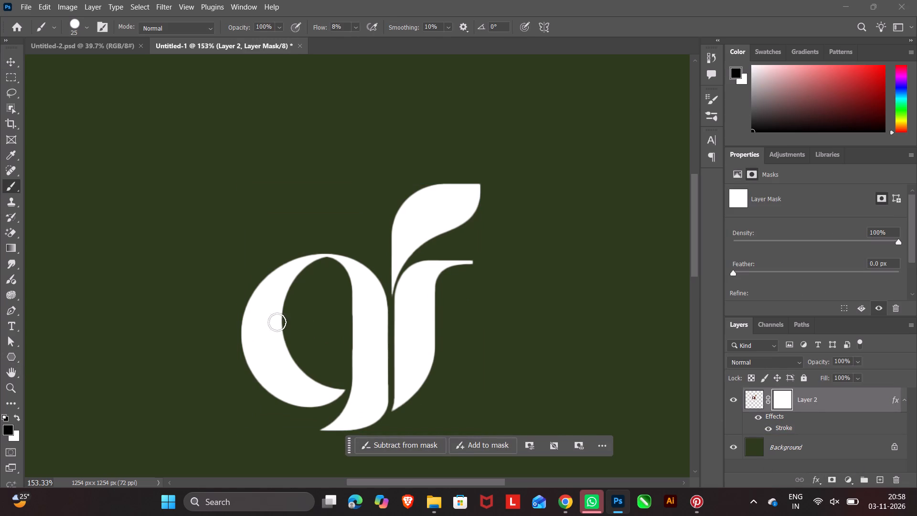
{"action": "right_click", "coordinate": [237, 309]}
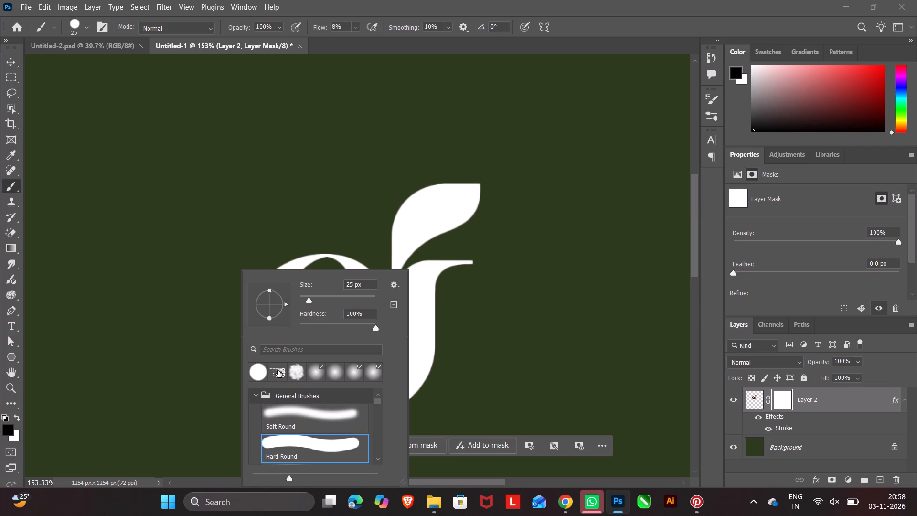
{"action": "left_click", "coordinate": [394, 304]}
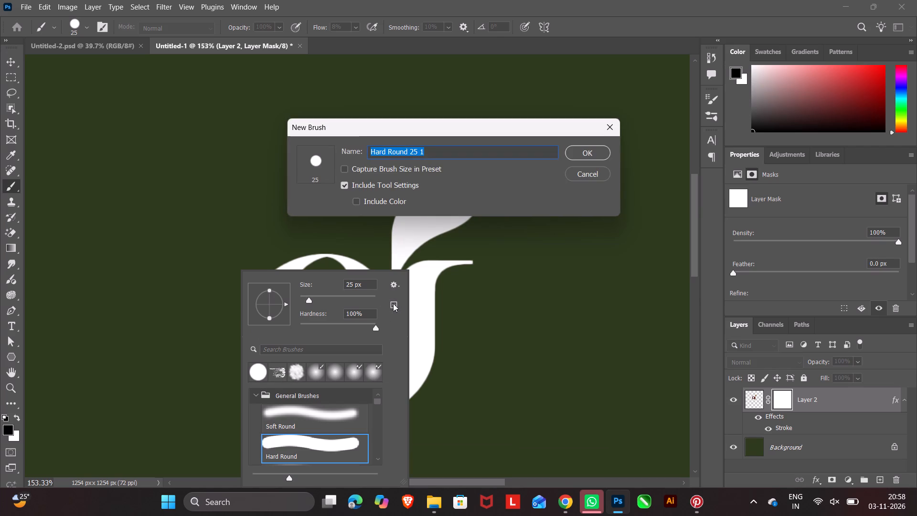
{"action": "left_click", "coordinate": [598, 172]}
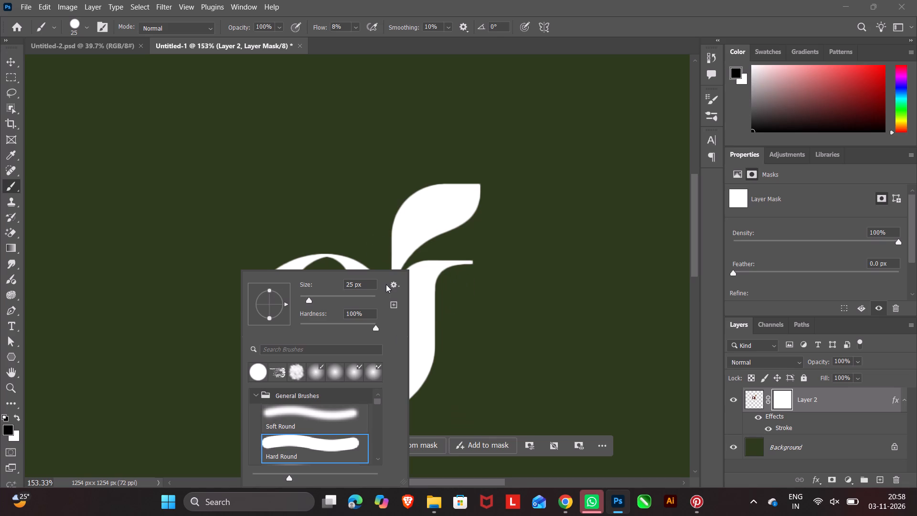
{"action": "left_click", "coordinate": [314, 451]}
{"action": "left_click", "coordinate": [256, 369]}
{"action": "left_click", "coordinate": [542, 392]}
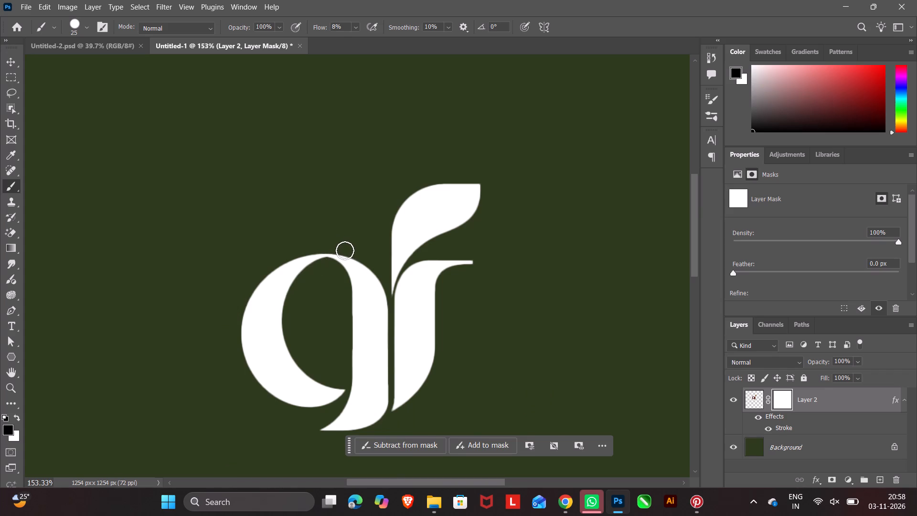
{"action": "left_click_drag", "start_coordinate": [307, 279], "coordinate": [311, 267]}
{"action": "left_click_drag", "start_coordinate": [311, 267], "coordinate": [314, 269]}
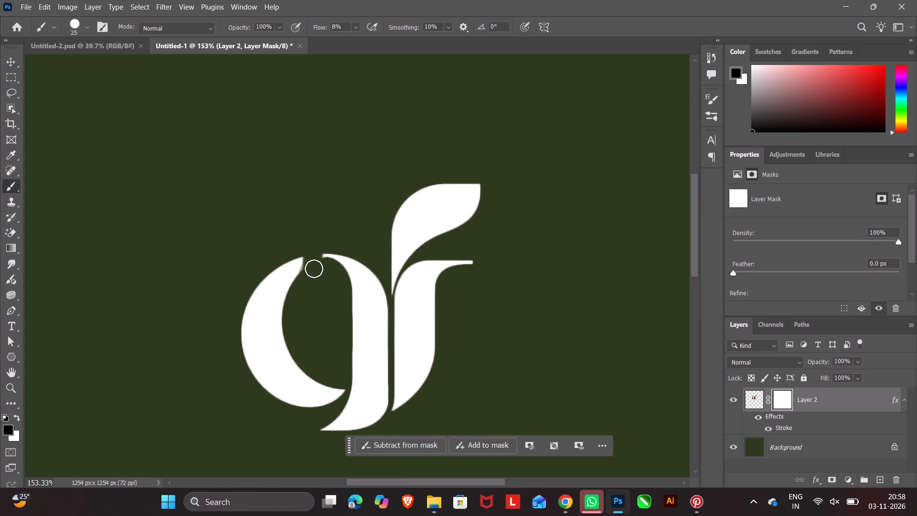
{"action": "left_click_drag", "start_coordinate": [314, 269], "coordinate": [314, 292]}
{"action": "left_click_drag", "start_coordinate": [314, 292], "coordinate": [321, 283]}
{"action": "left_click_drag", "start_coordinate": [321, 283], "coordinate": [324, 320]}
Mask out the upper left arc of the g's bowl, leaving the lower curve with a flat horizontal end.
{"action": "left_click_drag", "start_coordinate": [324, 320], "coordinate": [315, 321]}
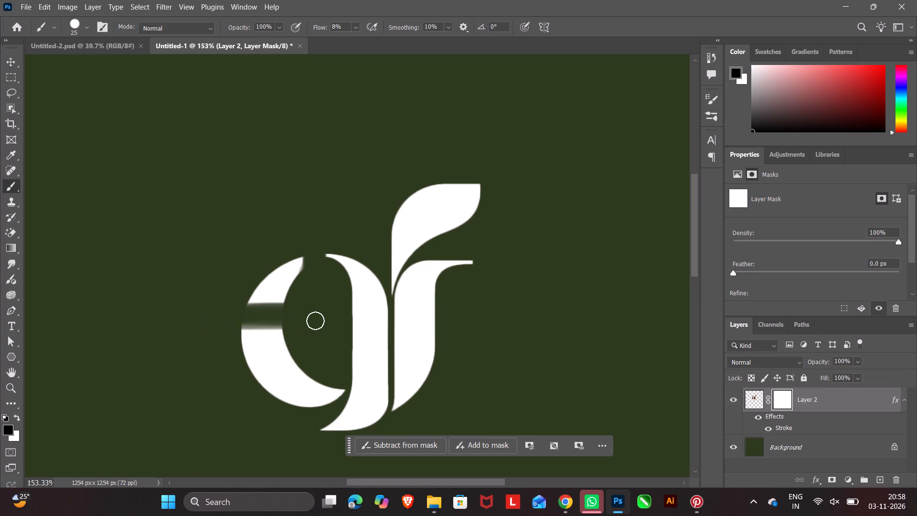
{"action": "left_click_drag", "start_coordinate": [315, 321], "coordinate": [227, 318]}
{"action": "left_click_drag", "start_coordinate": [227, 318], "coordinate": [257, 316]}
{"action": "left_click_drag", "start_coordinate": [257, 316], "coordinate": [282, 286]}
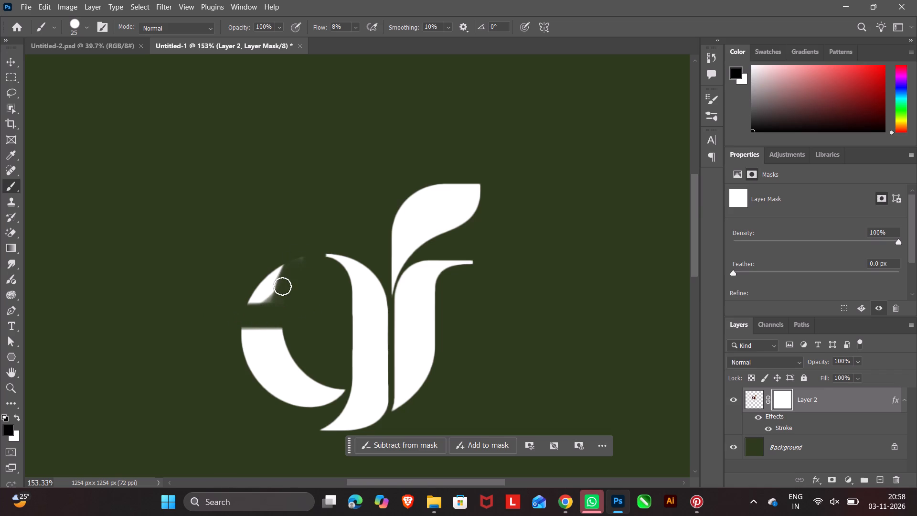
{"action": "left_click_drag", "start_coordinate": [282, 286], "coordinate": [258, 296]}
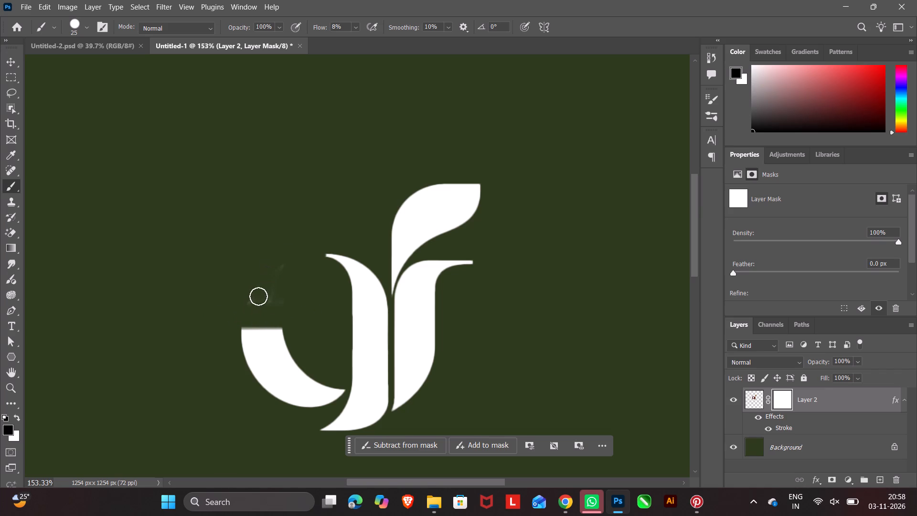
{"action": "left_click_drag", "start_coordinate": [258, 296], "coordinate": [286, 301]}
{"action": "left_click_drag", "start_coordinate": [286, 301], "coordinate": [300, 281]}
Mask out a horizontal band across the upper part of the g's stem, separating its curved top.
{"action": "left_click_drag", "start_coordinate": [343, 283], "coordinate": [375, 282]}
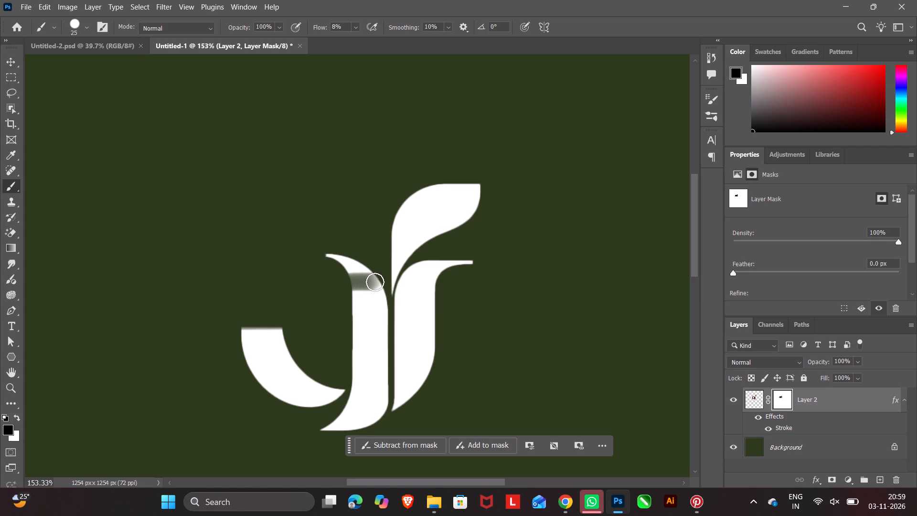
{"action": "left_click_drag", "start_coordinate": [375, 282], "coordinate": [373, 283]}
{"action": "left_click_drag", "start_coordinate": [373, 283], "coordinate": [373, 282]}
{"action": "left_click_drag", "start_coordinate": [373, 282], "coordinate": [376, 282]}
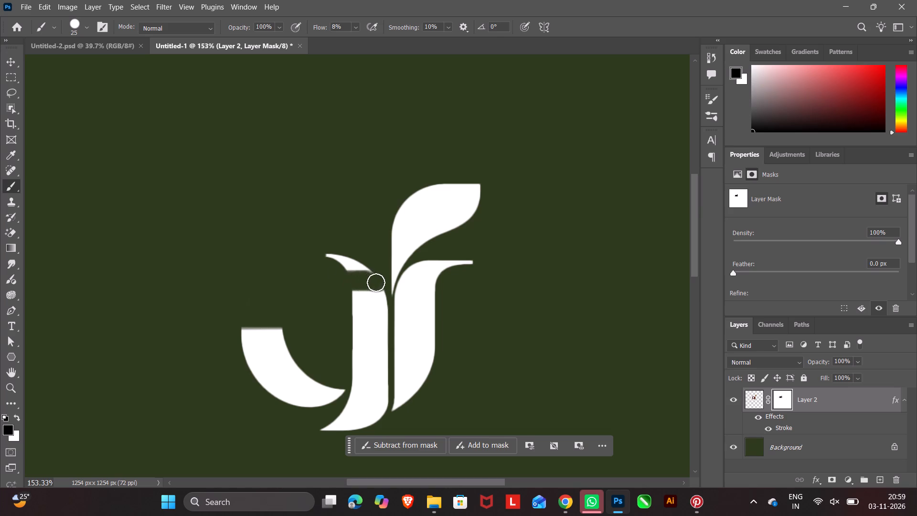
{"action": "left_click_drag", "start_coordinate": [376, 282], "coordinate": [372, 286]}
{"action": "left_click_drag", "start_coordinate": [372, 286], "coordinate": [379, 286]}
Reduce the brush to 14 px and mask the soft upper edge of the g's stem into a clean horizontal cut.
{"action": "scroll", "coordinate": [352, 284], "scroll_direction": "up", "scroll_amount": 17, "text": "alt"}
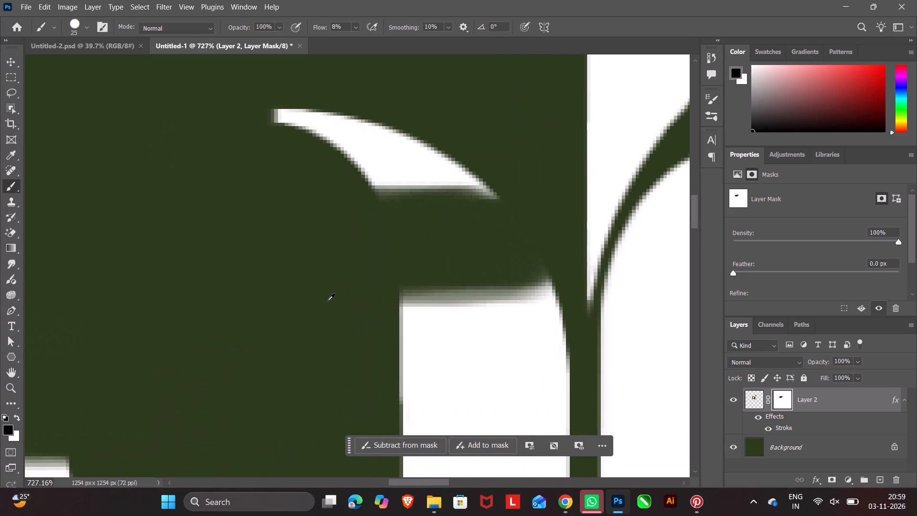
{"action": "right_click", "coordinate": [424, 260]}
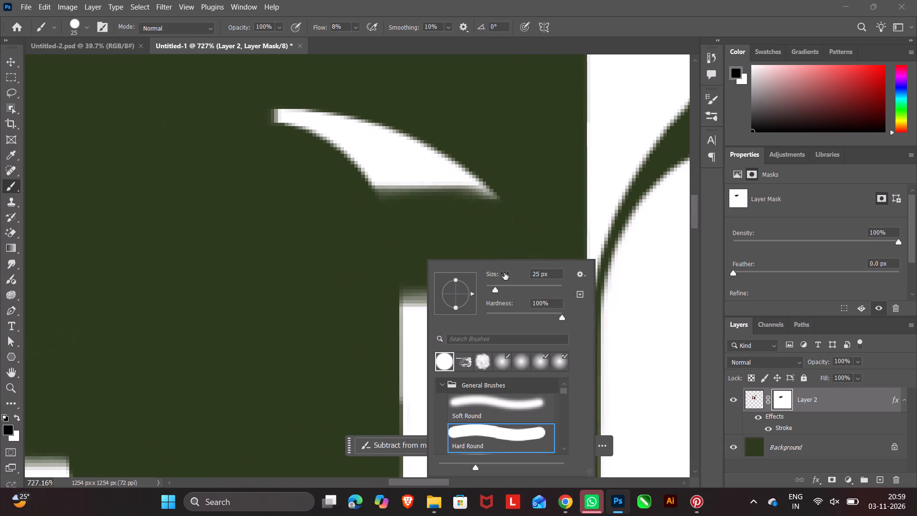
{"action": "left_click", "coordinate": [494, 290]}
{"action": "left_click", "coordinate": [368, 269]}
{"action": "left_click_drag", "start_coordinate": [365, 266], "coordinate": [400, 276]}
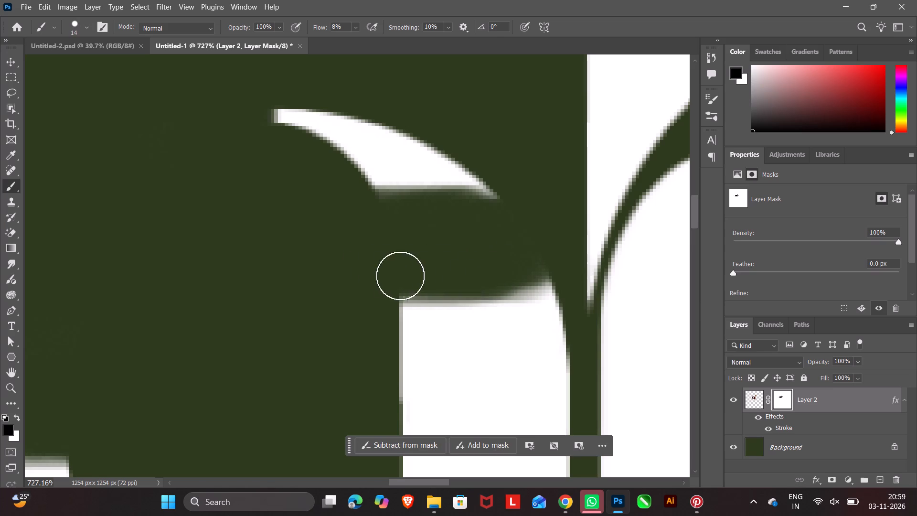
{"action": "left_click_drag", "start_coordinate": [400, 276], "coordinate": [548, 272]}
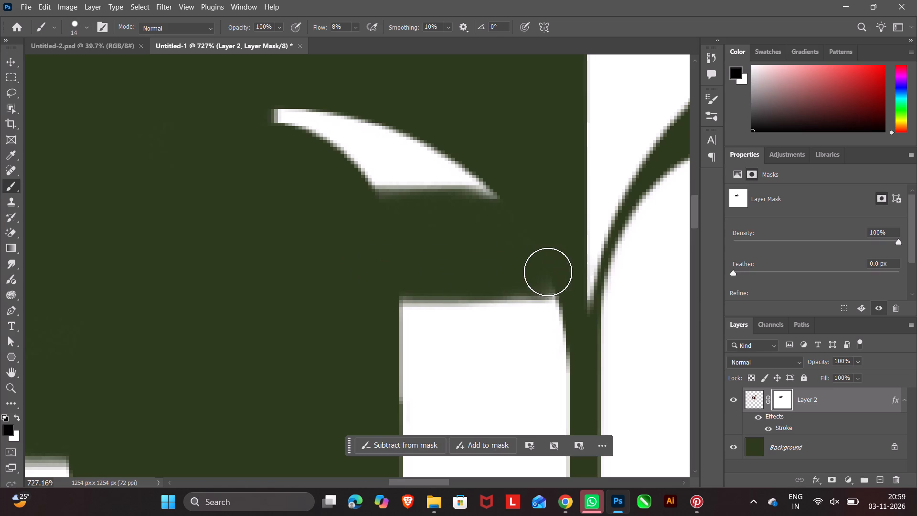
{"action": "left_click_drag", "start_coordinate": [548, 272], "coordinate": [523, 273]}
Mask out the leftover curved tip above the g's stem completely.
{"action": "left_click_drag", "start_coordinate": [523, 273], "coordinate": [461, 193]}
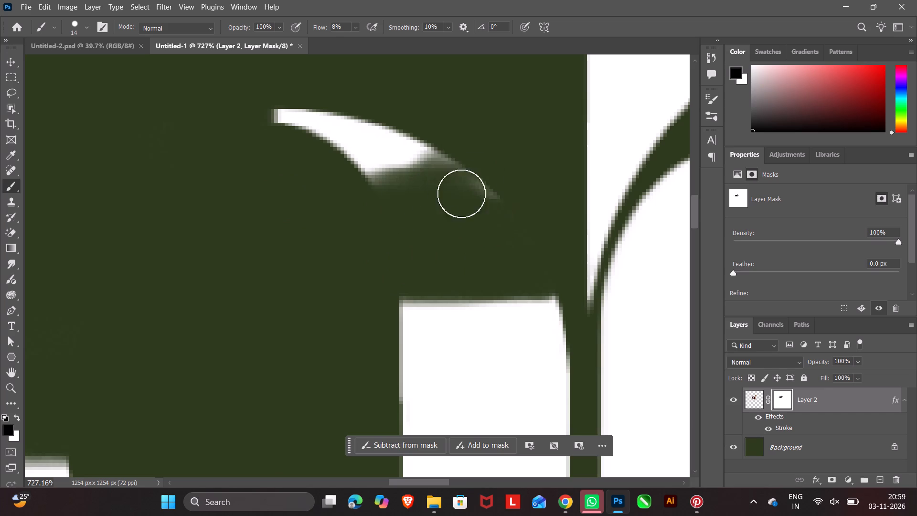
{"action": "left_click_drag", "start_coordinate": [461, 193], "coordinate": [365, 172]}
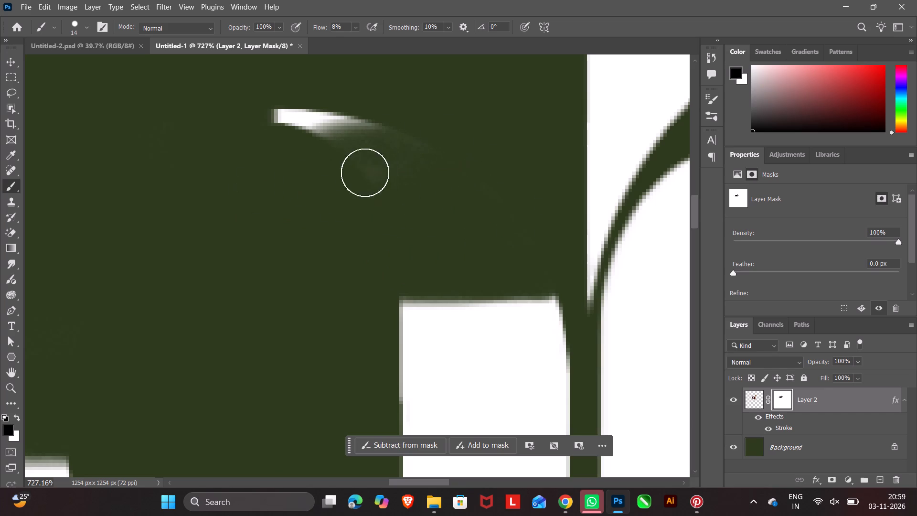
{"action": "left_click_drag", "start_coordinate": [365, 172], "coordinate": [220, 119]}
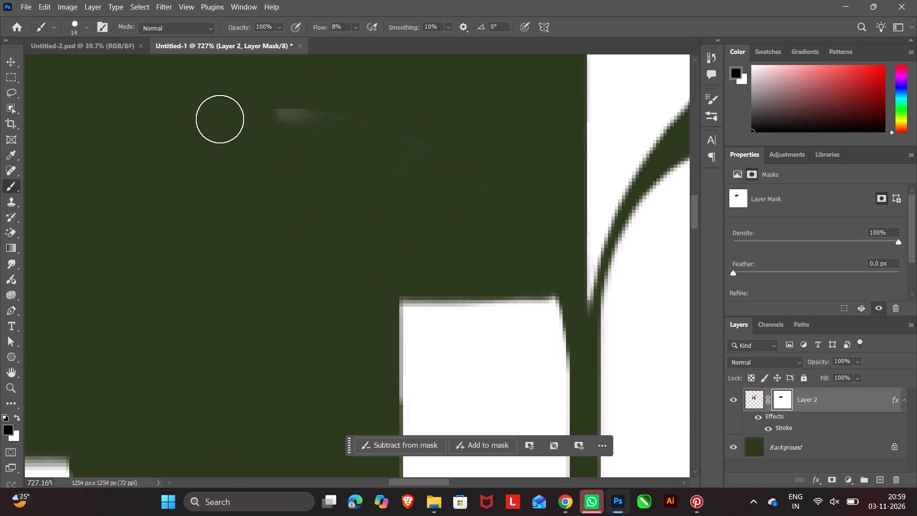
{"action": "left_click_drag", "start_coordinate": [220, 119], "coordinate": [453, 261]}
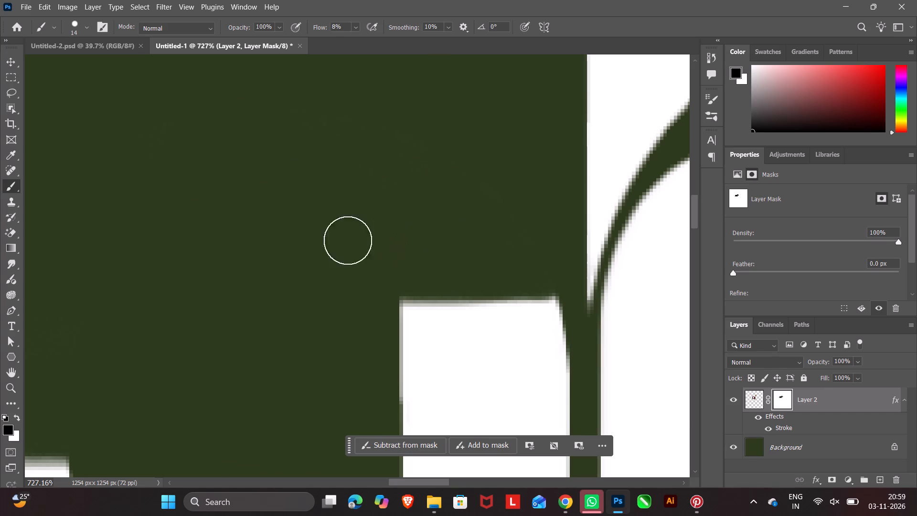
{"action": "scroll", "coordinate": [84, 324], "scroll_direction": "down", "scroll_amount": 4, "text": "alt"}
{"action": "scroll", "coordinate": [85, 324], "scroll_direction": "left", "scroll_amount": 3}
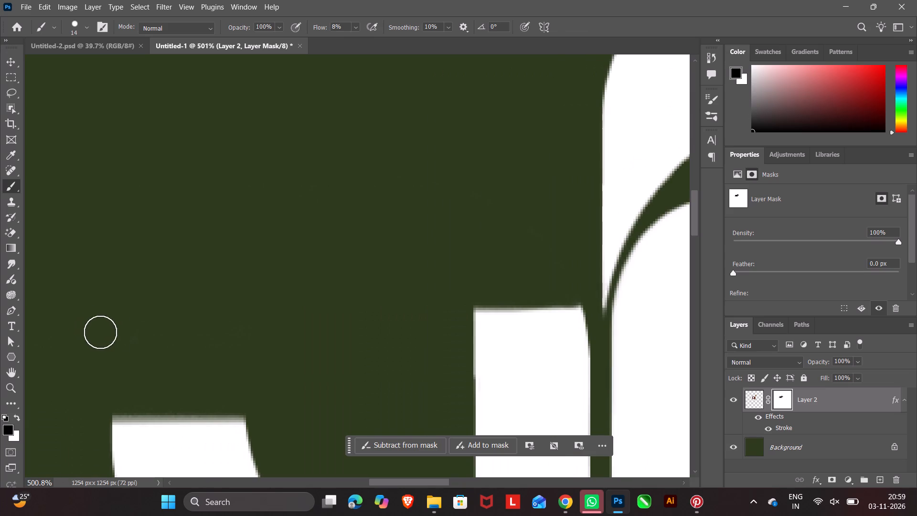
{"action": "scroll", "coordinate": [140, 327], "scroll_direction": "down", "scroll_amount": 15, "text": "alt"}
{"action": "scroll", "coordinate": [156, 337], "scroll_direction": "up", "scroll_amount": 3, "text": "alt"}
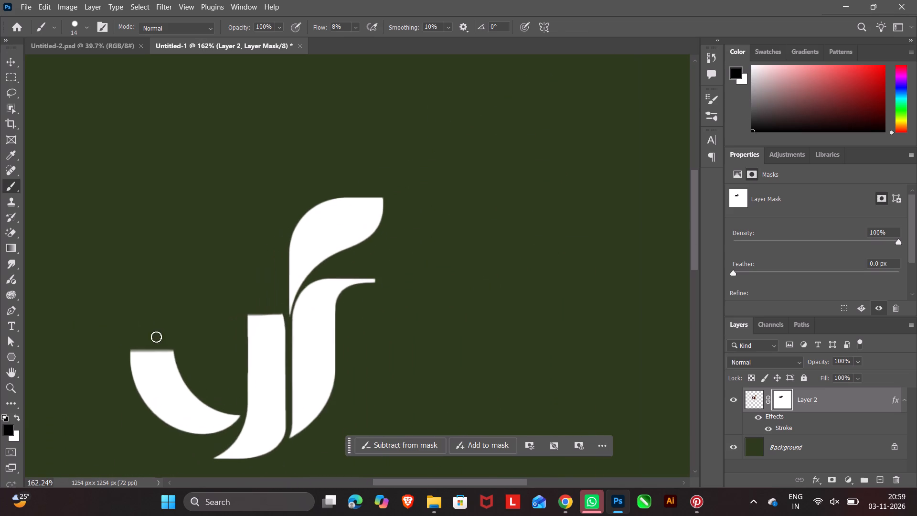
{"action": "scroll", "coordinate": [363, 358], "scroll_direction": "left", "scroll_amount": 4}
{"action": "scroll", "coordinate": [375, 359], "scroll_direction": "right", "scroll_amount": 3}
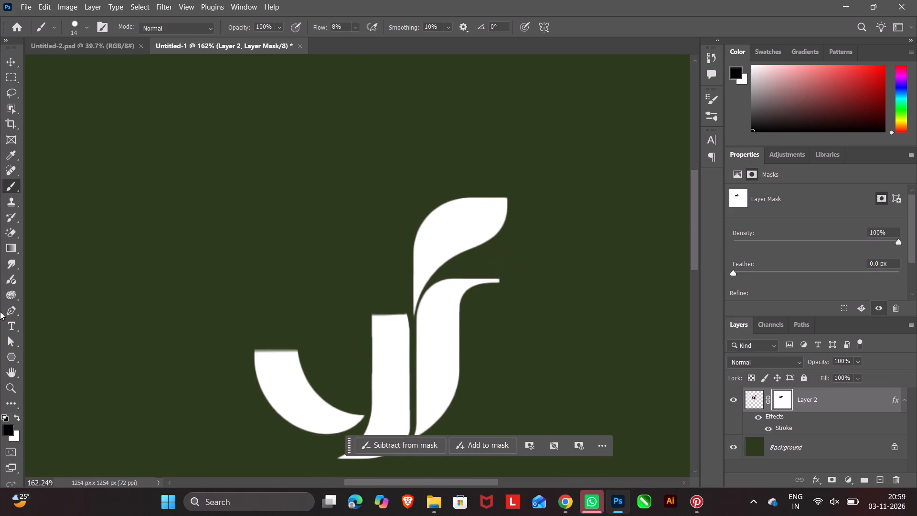
Draw a white-filled rounded rectangle about 55 × 146 px with a 30 px corner radius over the g bowl's flat end.
{"action": "right_click", "coordinate": [9, 356]}
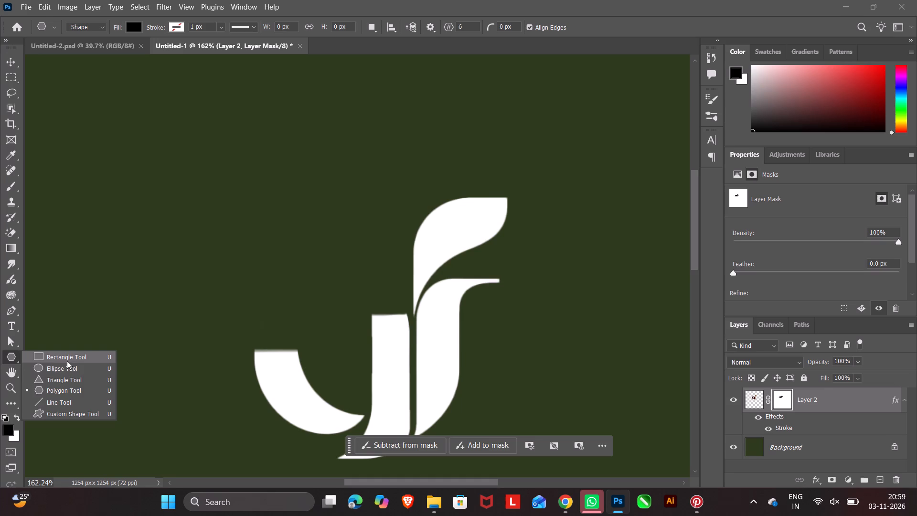
{"action": "left_click", "coordinate": [69, 355]}
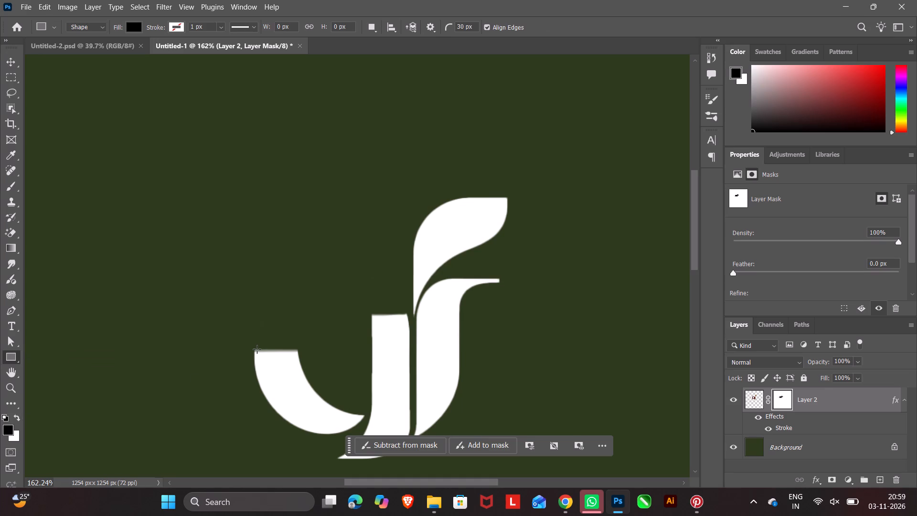
{"action": "left_click_drag", "start_coordinate": [257, 350], "coordinate": [277, 299]}
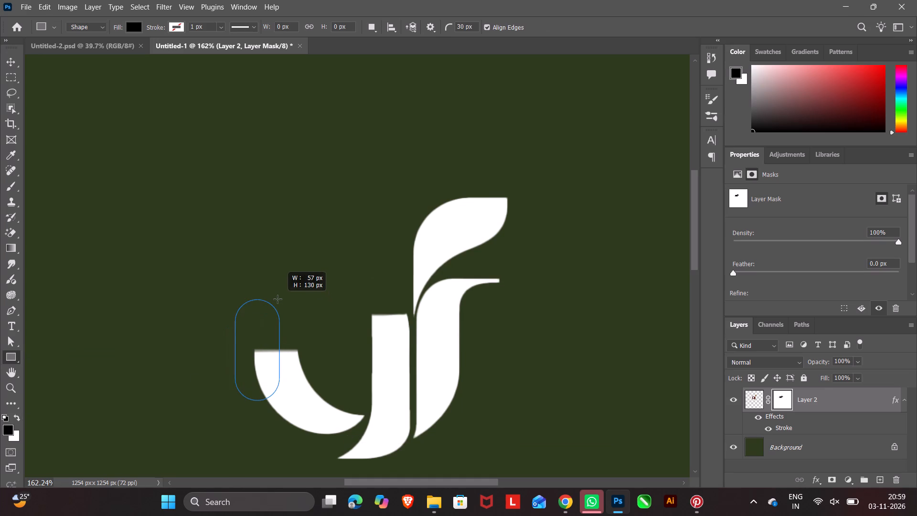
{"action": "left_click_drag", "start_coordinate": [277, 299], "coordinate": [277, 290]}
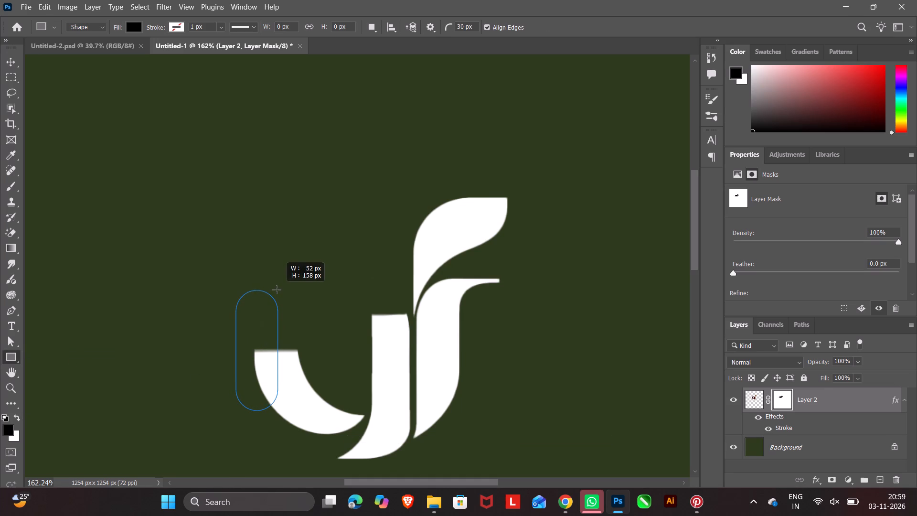
{"action": "left_click_drag", "start_coordinate": [277, 290], "coordinate": [278, 289]}
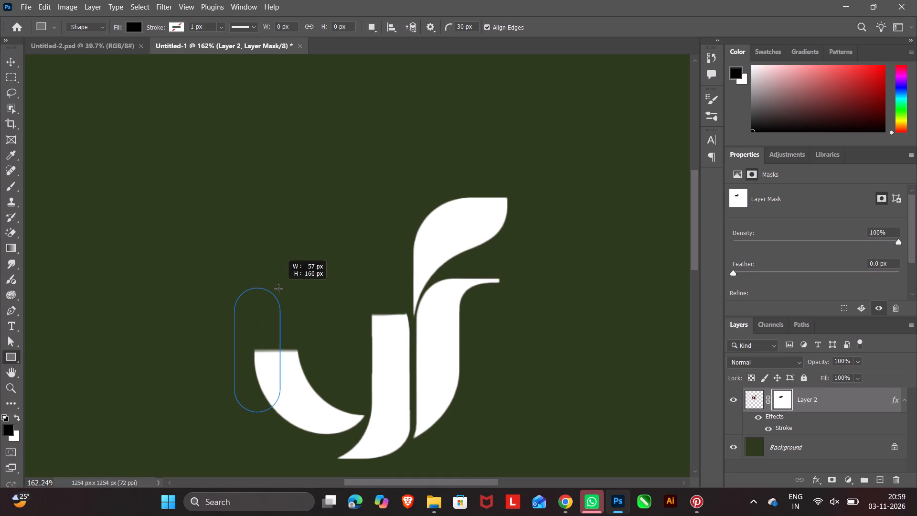
{"action": "left_click_drag", "start_coordinate": [278, 289], "coordinate": [280, 294]}
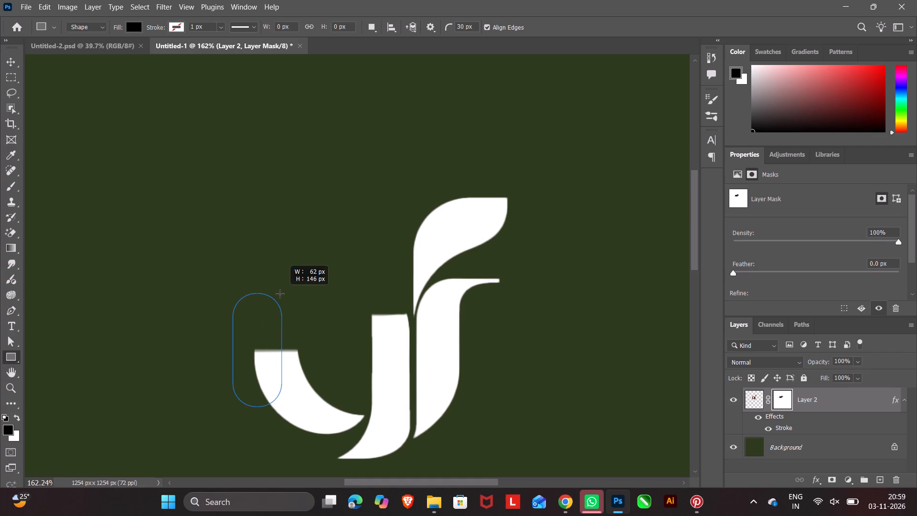
{"action": "left_click_drag", "start_coordinate": [280, 294], "coordinate": [277, 294]}
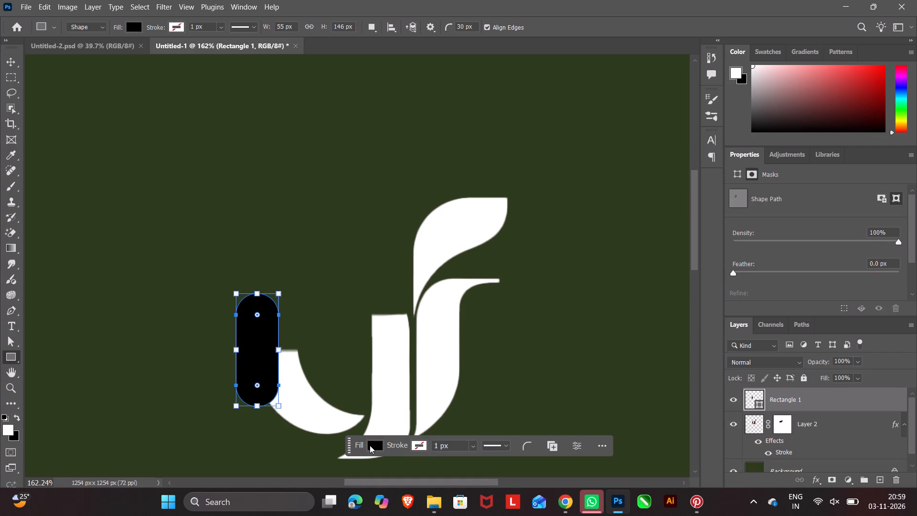
{"action": "left_click", "coordinate": [371, 445]}
{"action": "left_click", "coordinate": [359, 322]}
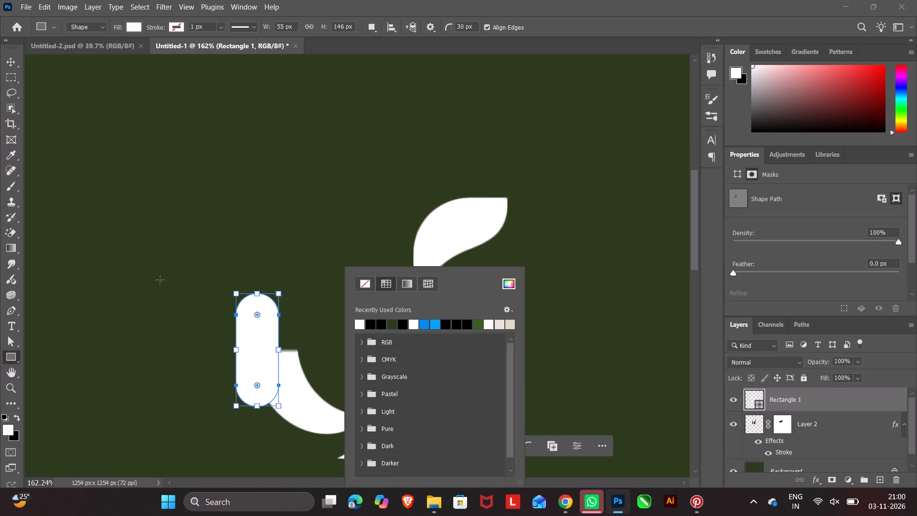
{"action": "left_click", "coordinate": [11, 60]}
{"action": "left_click", "coordinate": [137, 217]}
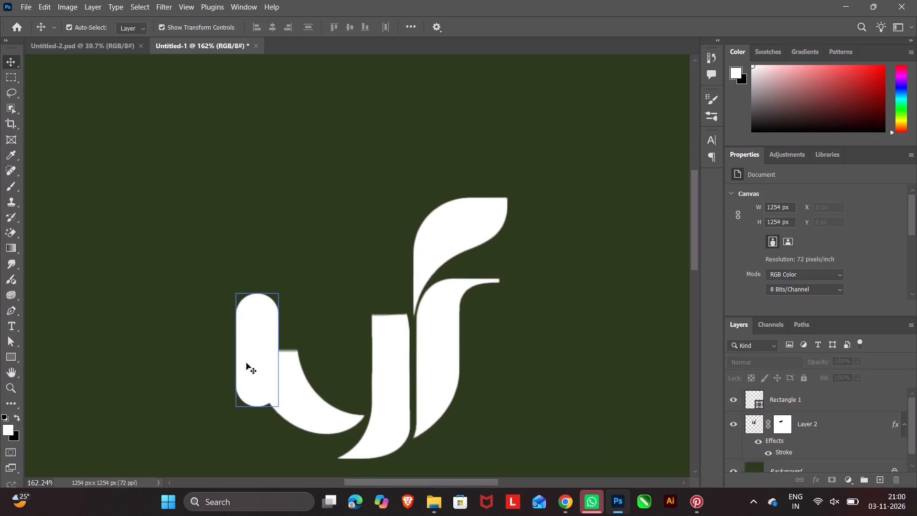
Move the rounded rectangle onto the bowl's flat end so it extends the bowl upward, at about X 463, Y 374 px.
{"action": "left_click_drag", "start_coordinate": [246, 363], "coordinate": [267, 341]}
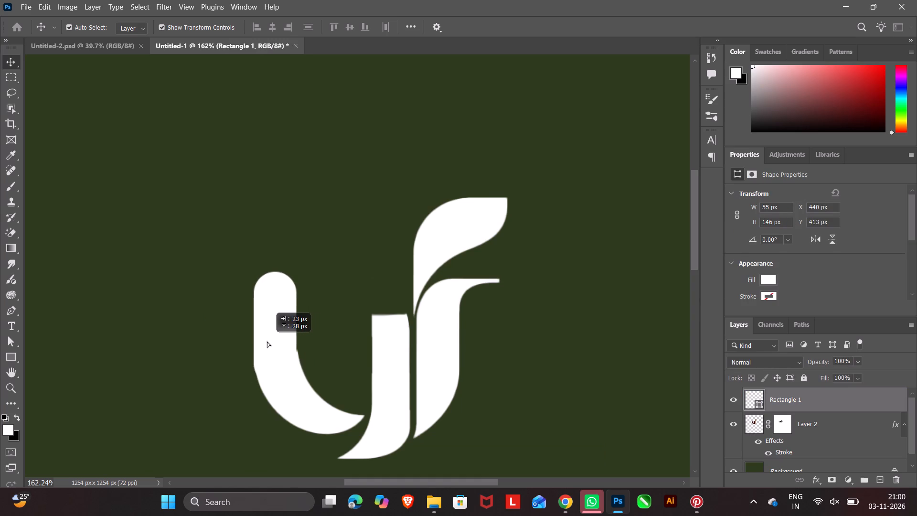
{"action": "left_click_drag", "start_coordinate": [267, 341], "coordinate": [268, 333]}
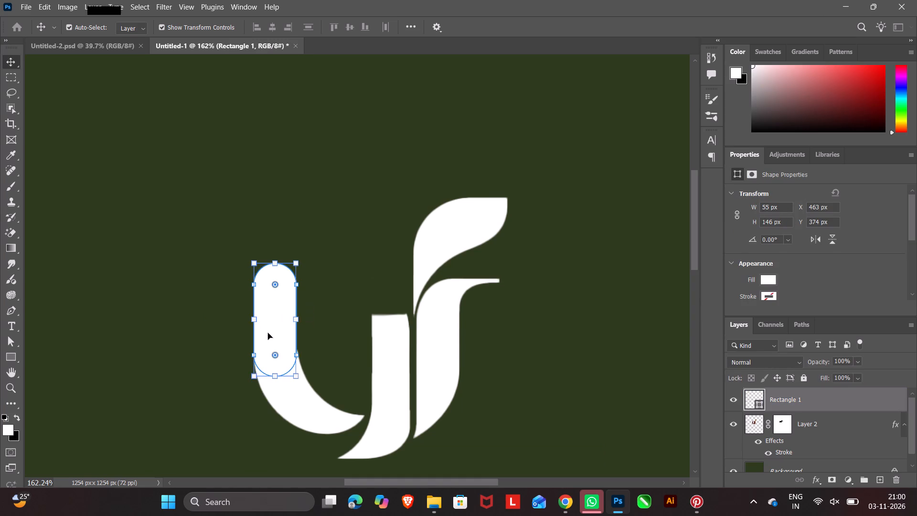
Adjust both side edges of the rounded rectangle to line up with the bowl's edges, making it about 56 px wide.
{"action": "scroll", "coordinate": [232, 356], "scroll_direction": "up", "scroll_amount": 11, "text": "alt"}
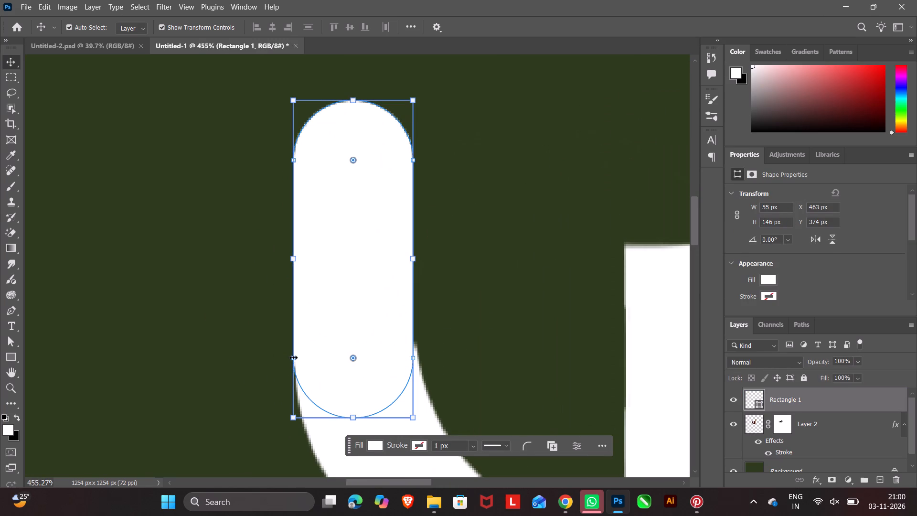
{"action": "left_click", "coordinate": [292, 356]}
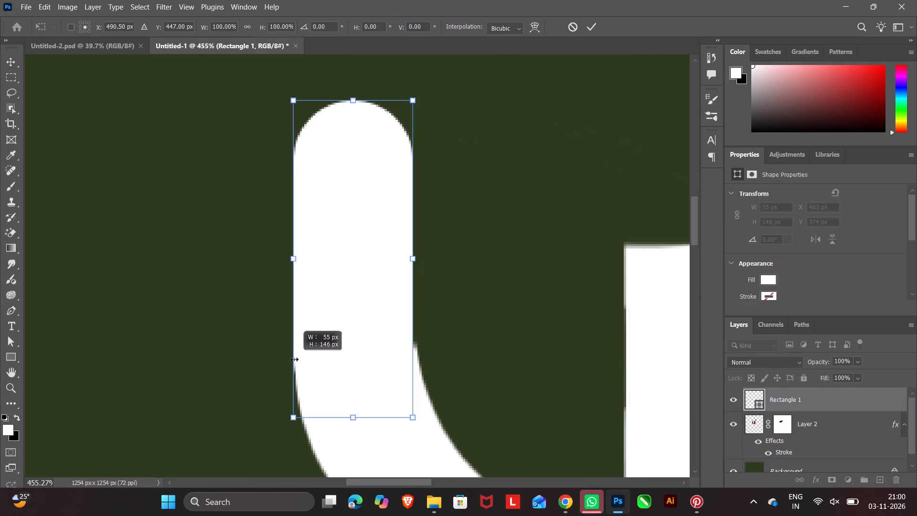
{"action": "scroll", "coordinate": [276, 372], "scroll_direction": "up", "scroll_amount": 10, "text": "alt"}
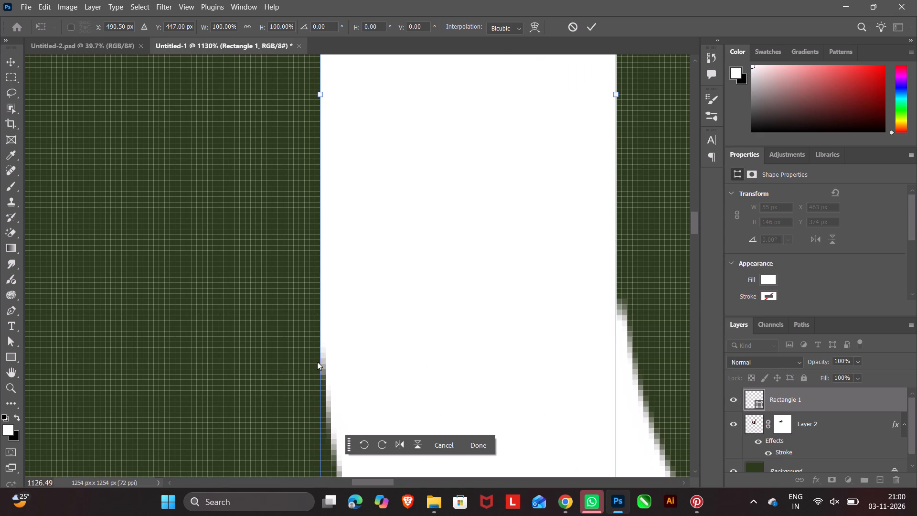
{"action": "left_click", "coordinate": [317, 362]}
{"action": "left_click_drag", "start_coordinate": [318, 363], "coordinate": [325, 365]}
{"action": "left_click_drag", "start_coordinate": [325, 365], "coordinate": [327, 366]}
{"action": "left_click_drag", "start_coordinate": [320, 368], "coordinate": [325, 369]}
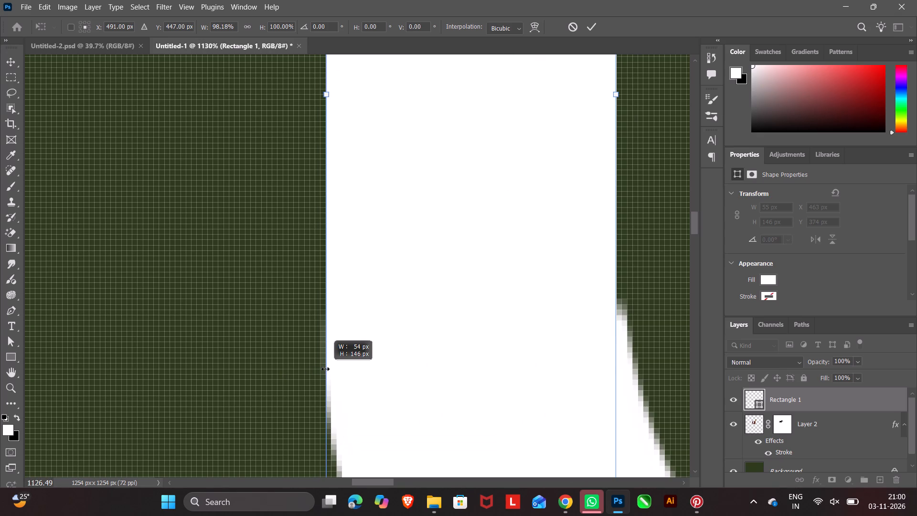
{"action": "left_click_drag", "start_coordinate": [325, 369], "coordinate": [326, 369]}
{"action": "left_click", "coordinate": [480, 444]}
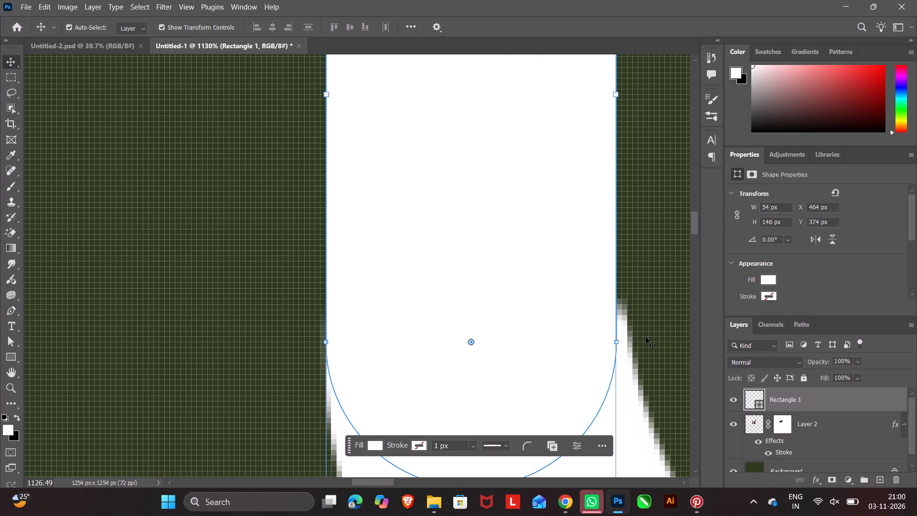
{"action": "left_click_drag", "start_coordinate": [618, 342], "coordinate": [630, 342]}
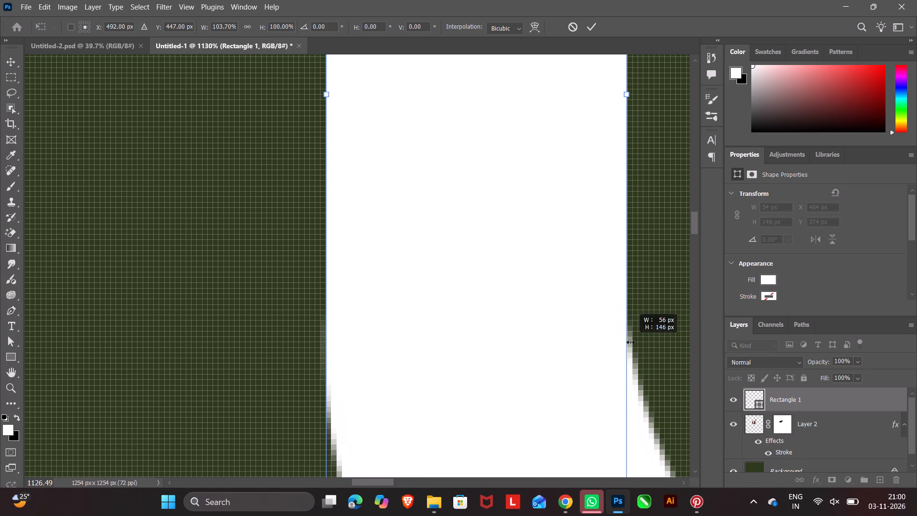
{"action": "left_click_drag", "start_coordinate": [630, 342], "coordinate": [631, 342]}
{"action": "scroll", "coordinate": [336, 369], "scroll_direction": "down", "scroll_amount": 13, "text": "alt"}
{"action": "left_click", "coordinate": [216, 371]}
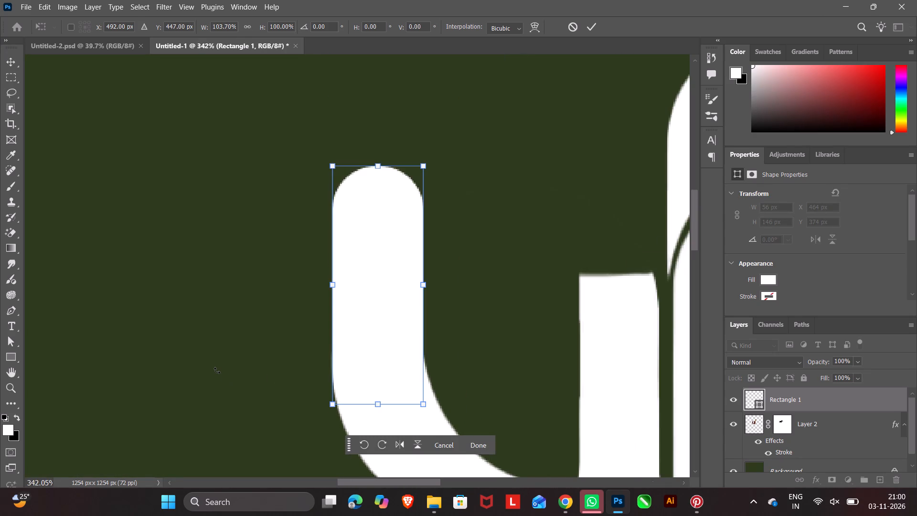
{"action": "left_click", "coordinate": [217, 370]}
{"action": "left_click", "coordinate": [487, 441]}
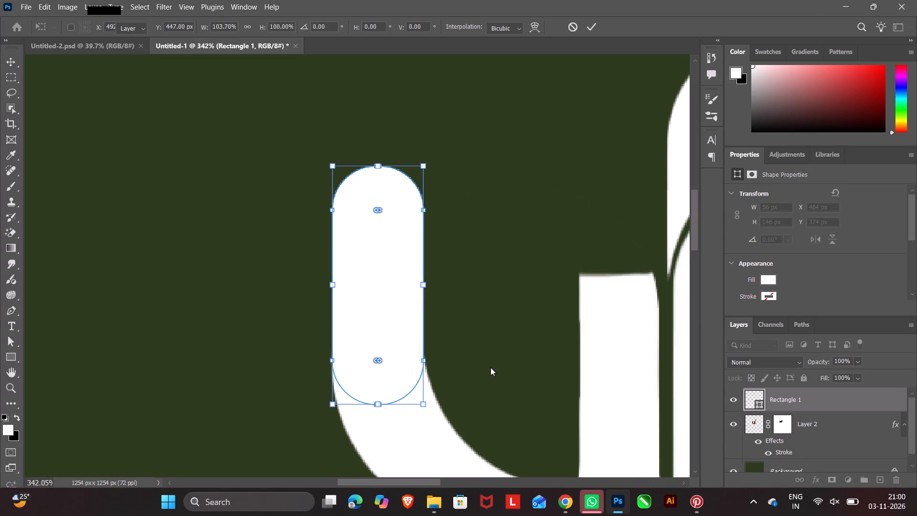
{"action": "left_click", "coordinate": [491, 366]}
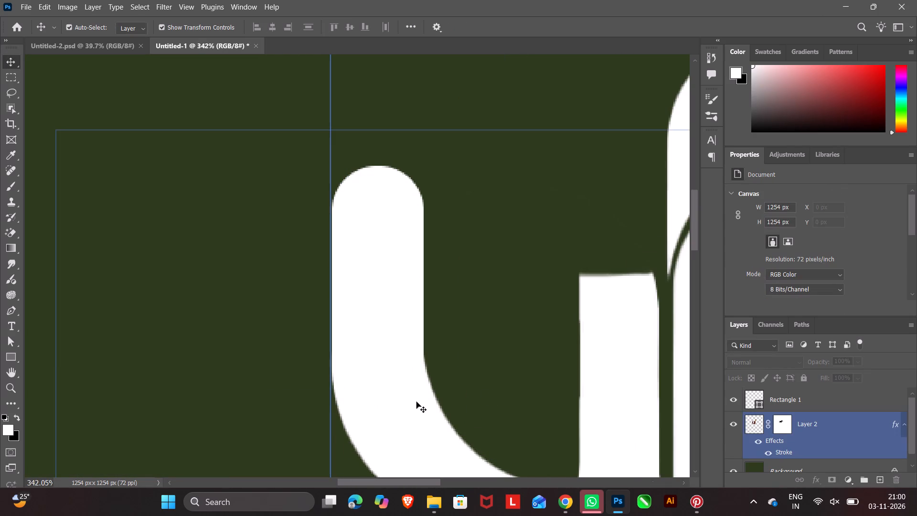
Lower the rounded rectangle's top edge, shortening the bowl's extension to about 104 px high.
{"action": "scroll", "coordinate": [402, 380], "scroll_direction": "up", "scroll_amount": 6, "text": "alt"}
{"action": "scroll", "coordinate": [400, 379], "scroll_direction": "down", "scroll_amount": 4, "text": "alt"}
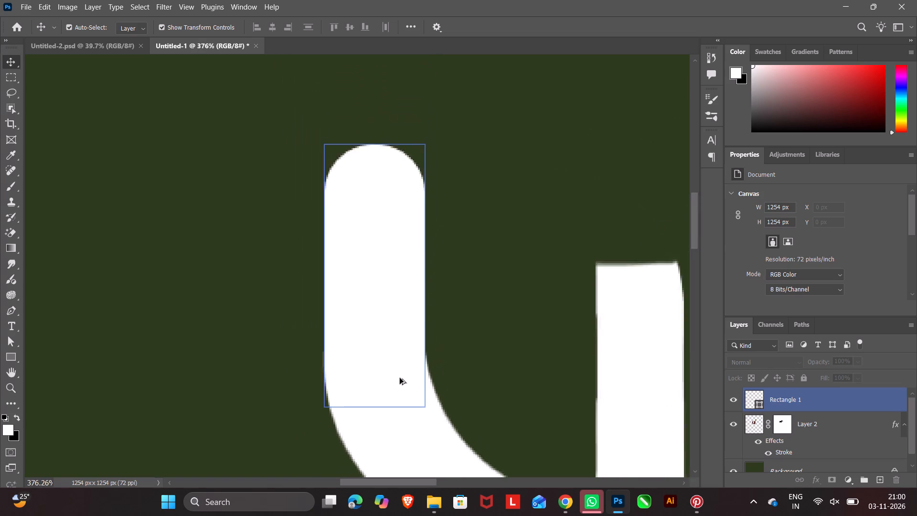
{"action": "scroll", "coordinate": [400, 378], "scroll_direction": "down", "scroll_amount": 11, "text": "alt"}
{"action": "scroll", "coordinate": [397, 367], "scroll_direction": "up", "scroll_amount": 4, "text": "alt"}
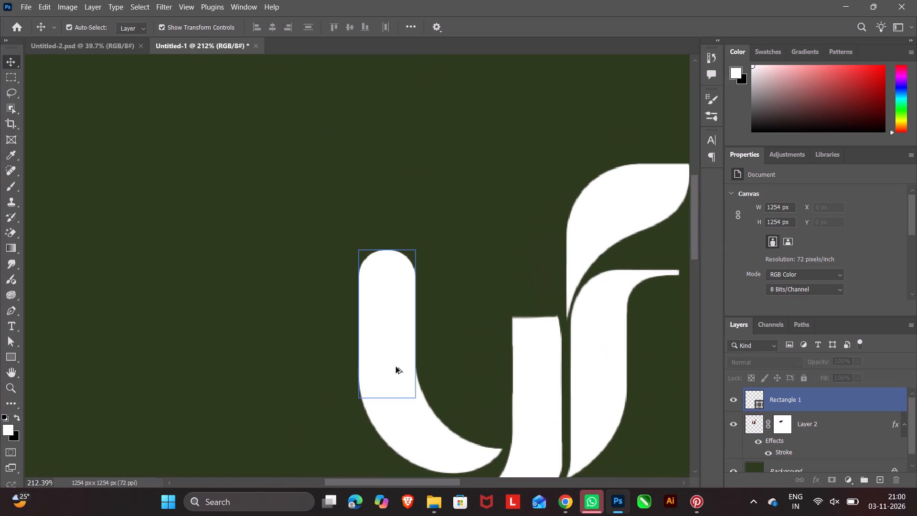
{"action": "left_click", "coordinate": [388, 272]}
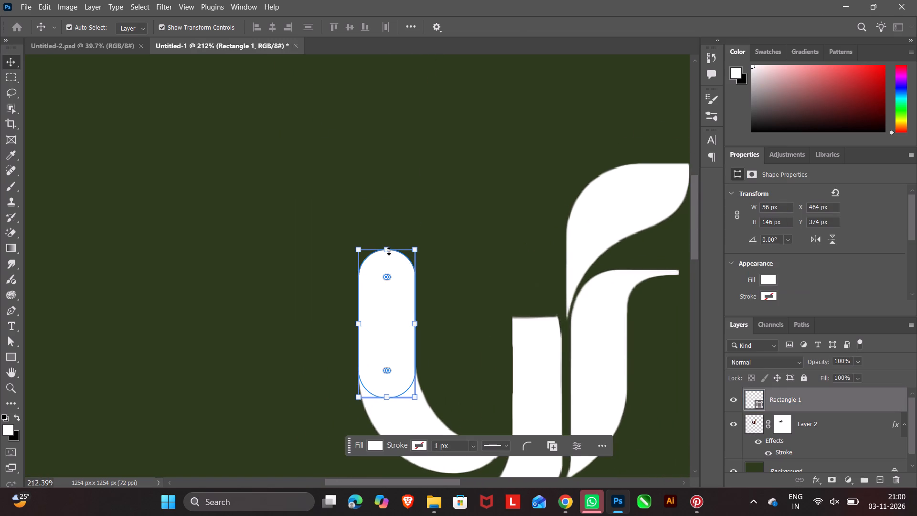
{"action": "left_click_drag", "start_coordinate": [389, 250], "coordinate": [389, 301]}
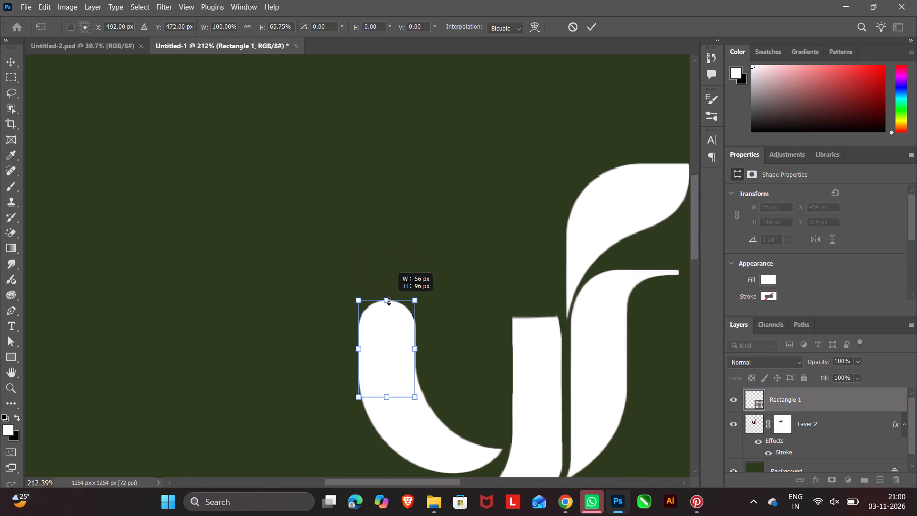
{"action": "left_click_drag", "start_coordinate": [389, 301], "coordinate": [389, 293]}
{"action": "left_click", "coordinate": [622, 316]}
Duplicate the masked monogram layer and move the copy about 208 px left and 14 px up, aligning its f stem over the bowl's extension.
{"action": "left_click", "coordinate": [598, 363]}
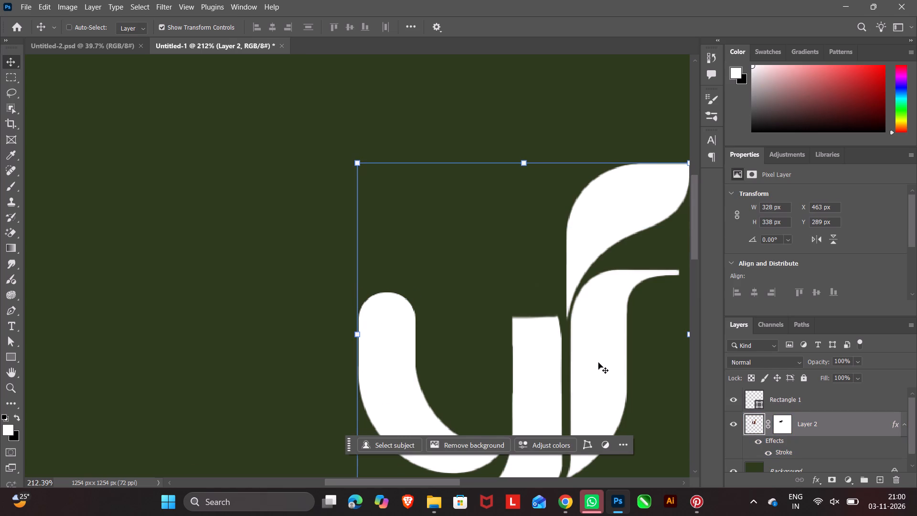
{"action": "key", "text": "ctrl+j"}
{"action": "left_click_drag", "start_coordinate": [598, 363], "coordinate": [579, 363]}
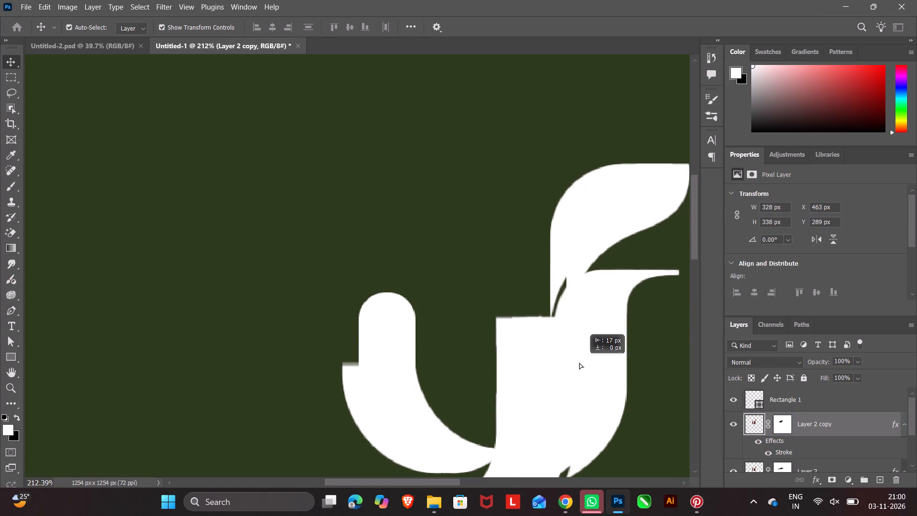
{"action": "left_click_drag", "start_coordinate": [579, 363], "coordinate": [390, 349]}
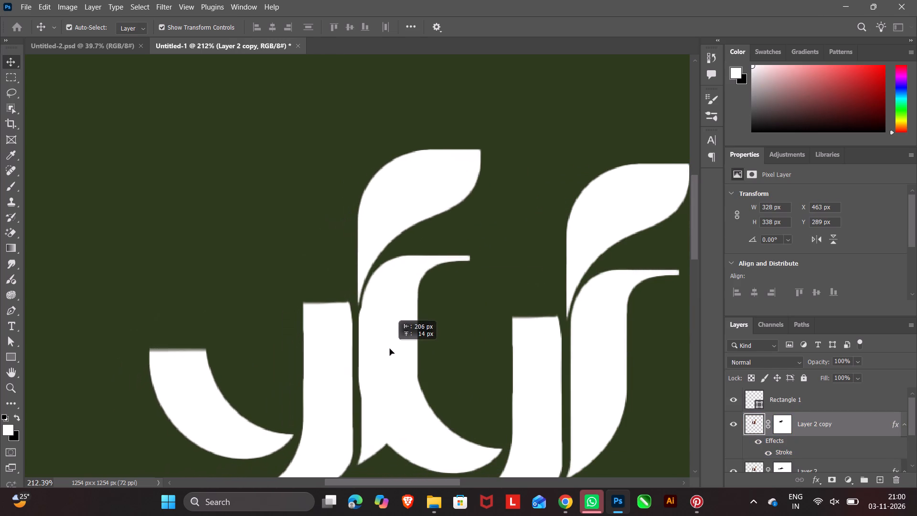
{"action": "left_click_drag", "start_coordinate": [390, 349], "coordinate": [388, 349]}
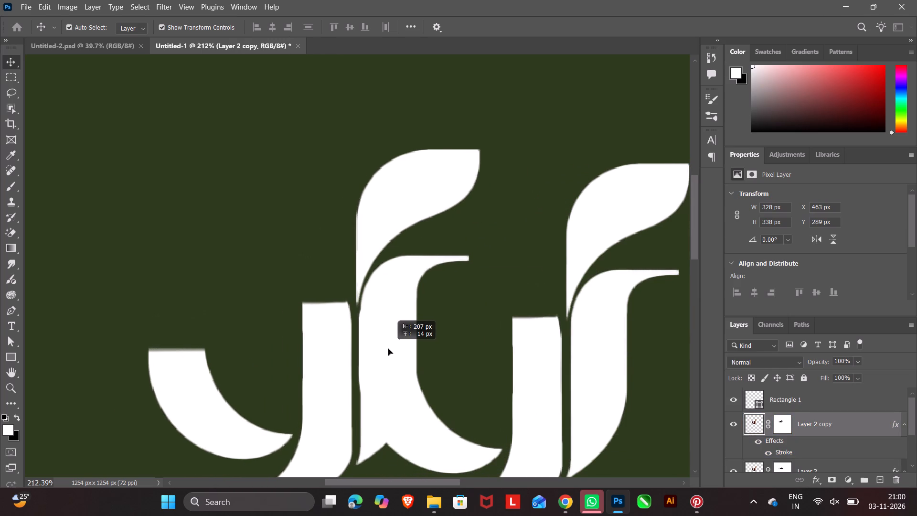
{"action": "left_click_drag", "start_coordinate": [388, 349], "coordinate": [386, 349]}
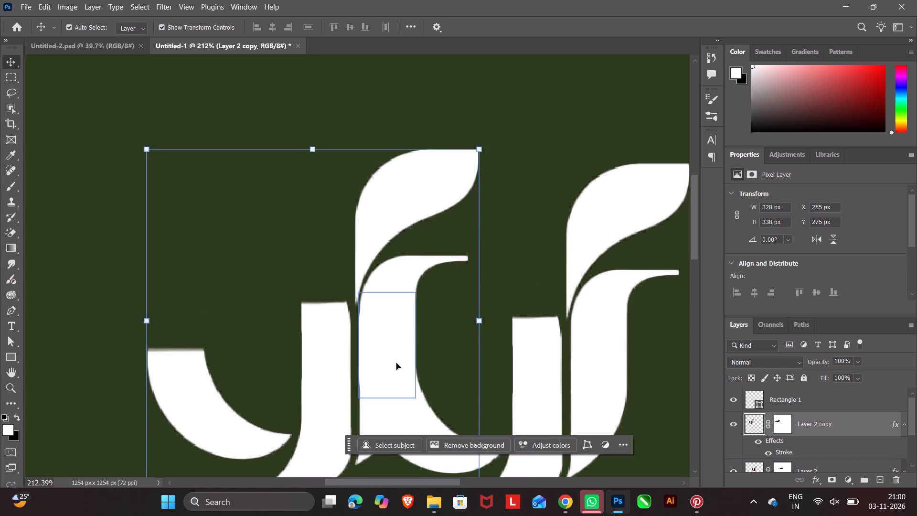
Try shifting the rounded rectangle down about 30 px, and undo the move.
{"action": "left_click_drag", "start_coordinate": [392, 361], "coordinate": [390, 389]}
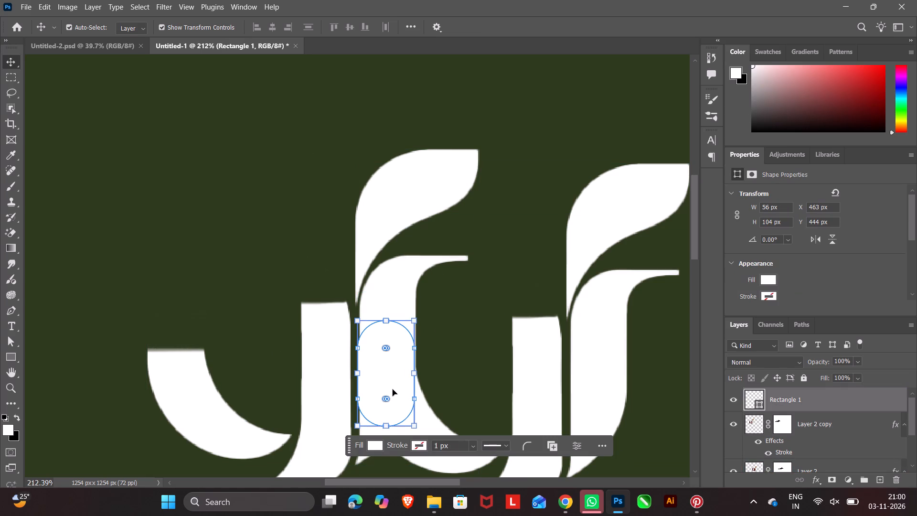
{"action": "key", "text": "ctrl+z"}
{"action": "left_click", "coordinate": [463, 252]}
On the Layer 2 copy mask, paint out the narrow lower end of the f's leaf-shaped top with the subtracting brush.
{"action": "left_click", "coordinate": [413, 210]}
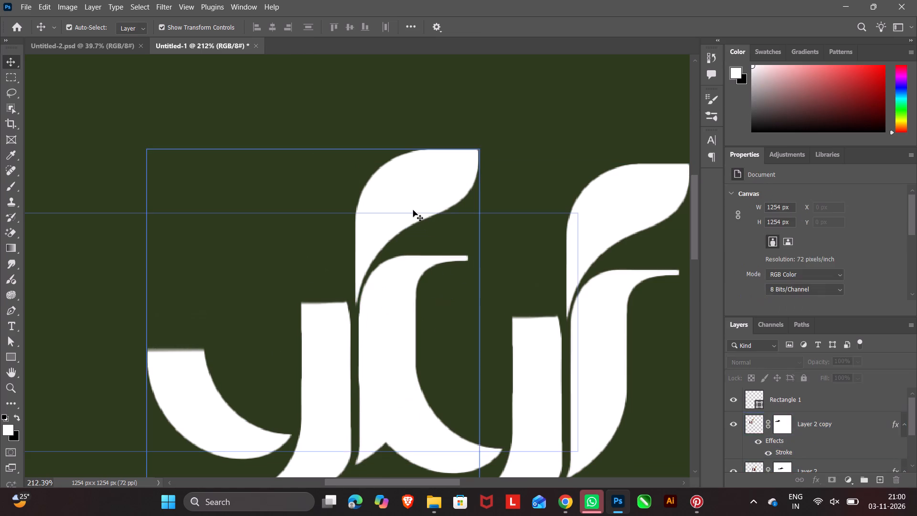
{"action": "left_click", "coordinate": [412, 193]}
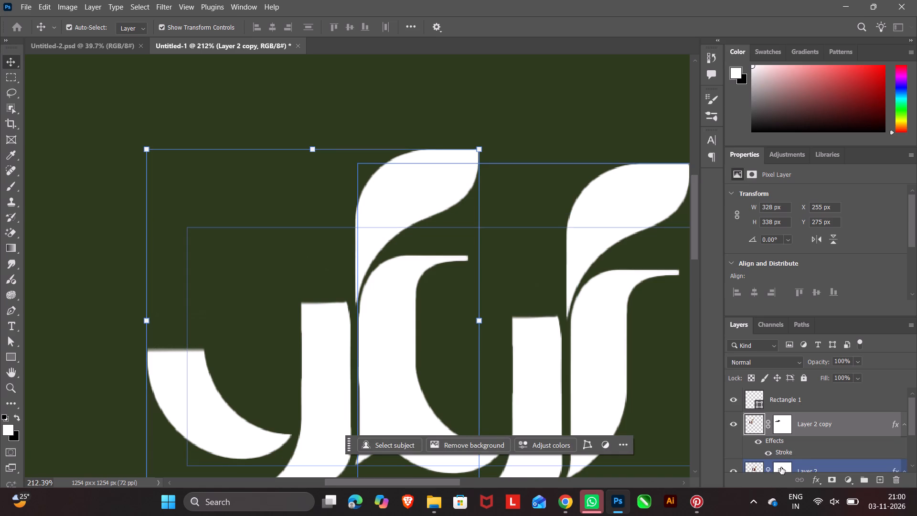
{"action": "left_click", "coordinate": [781, 419]}
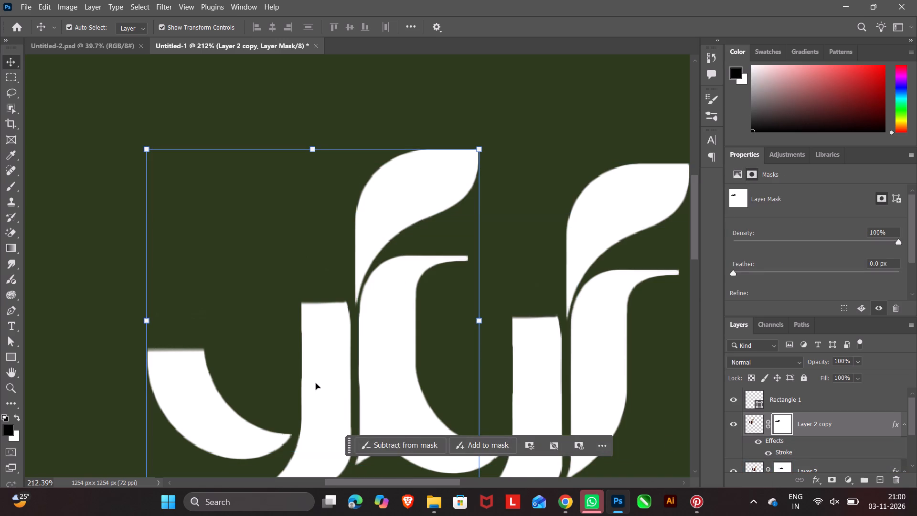
{"action": "left_click", "coordinate": [384, 441]}
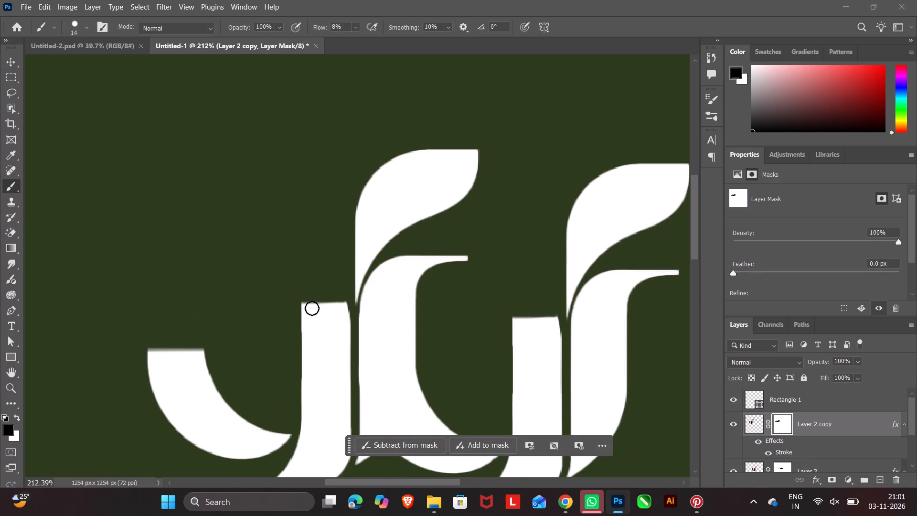
{"action": "scroll", "coordinate": [344, 285], "scroll_direction": "up", "scroll_amount": 15, "text": "alt"}
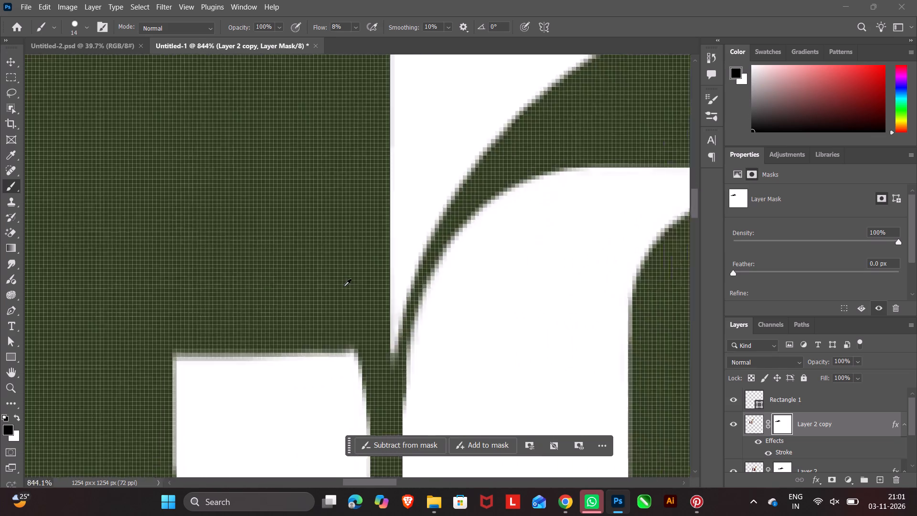
{"action": "scroll", "coordinate": [344, 286], "scroll_direction": "up", "scroll_amount": 6, "text": "alt"}
{"action": "left_click_drag", "start_coordinate": [410, 314], "coordinate": [398, 352]}
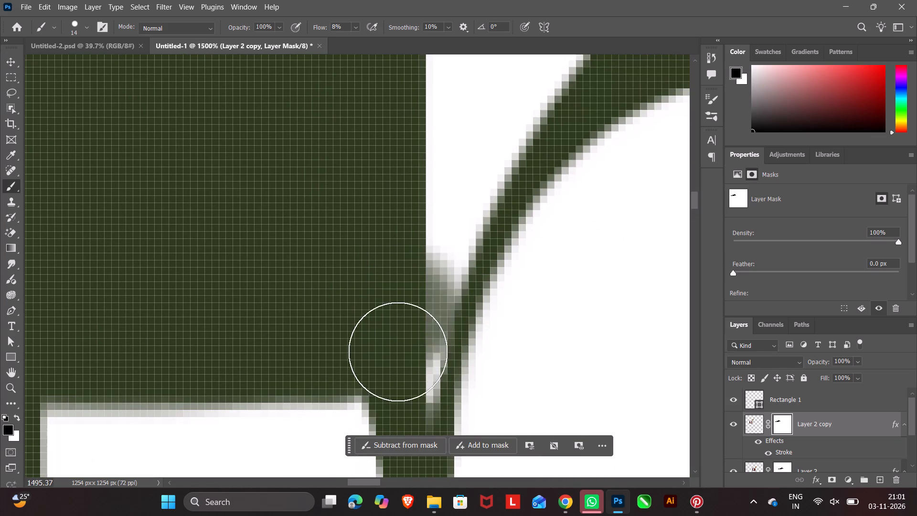
{"action": "left_click_drag", "start_coordinate": [398, 352], "coordinate": [399, 322]}
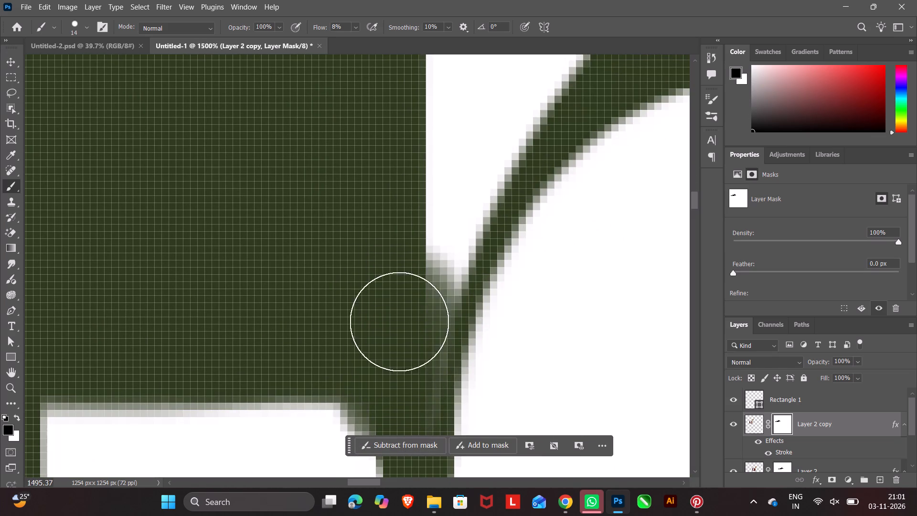
{"action": "left_click_drag", "start_coordinate": [399, 322], "coordinate": [436, 236]}
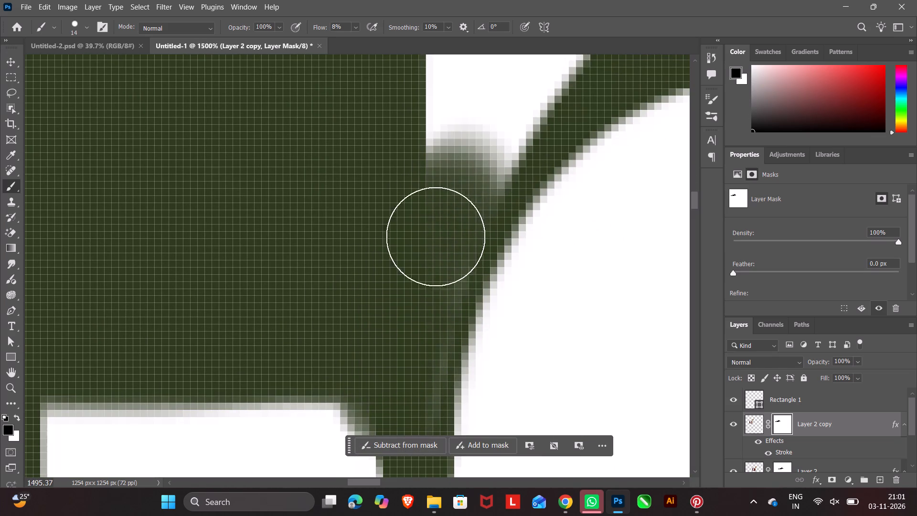
{"action": "left_click_drag", "start_coordinate": [436, 236], "coordinate": [391, 437]}
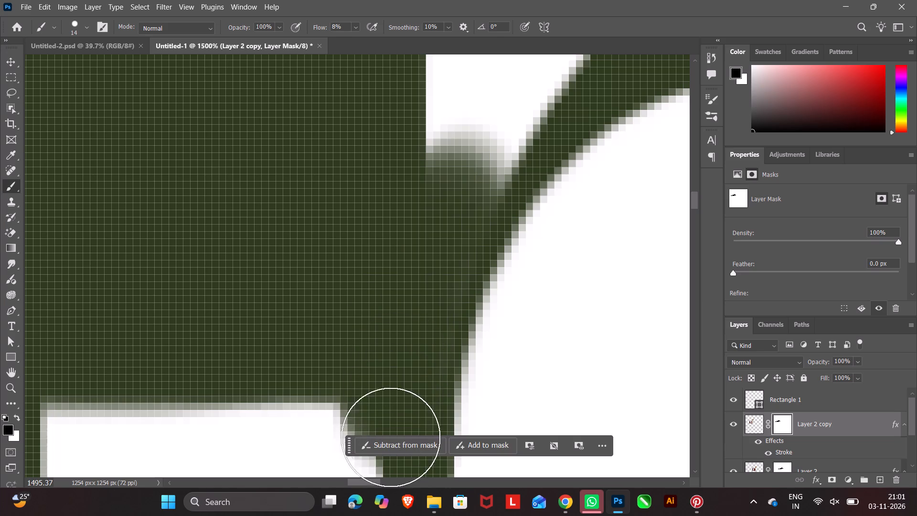
{"action": "left_click_drag", "start_coordinate": [391, 437], "coordinate": [580, 38]}
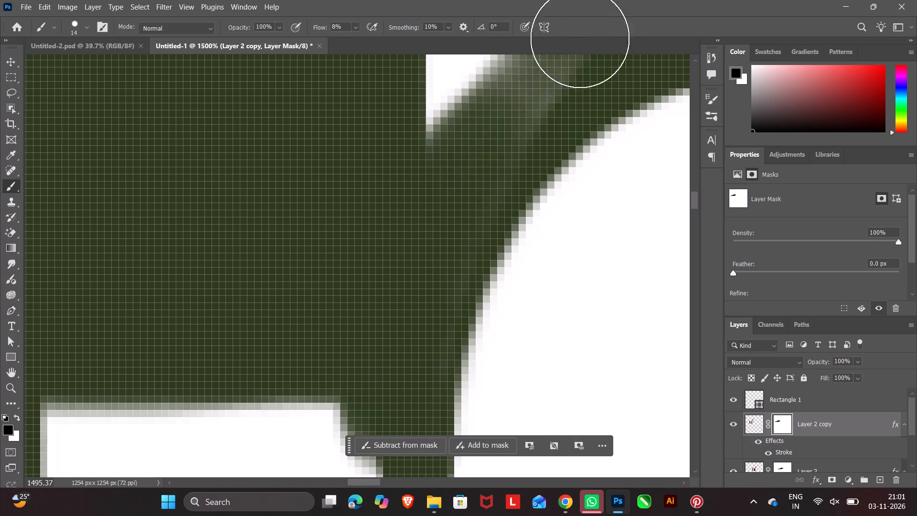
{"action": "left_click_drag", "start_coordinate": [580, 38], "coordinate": [529, 0]}
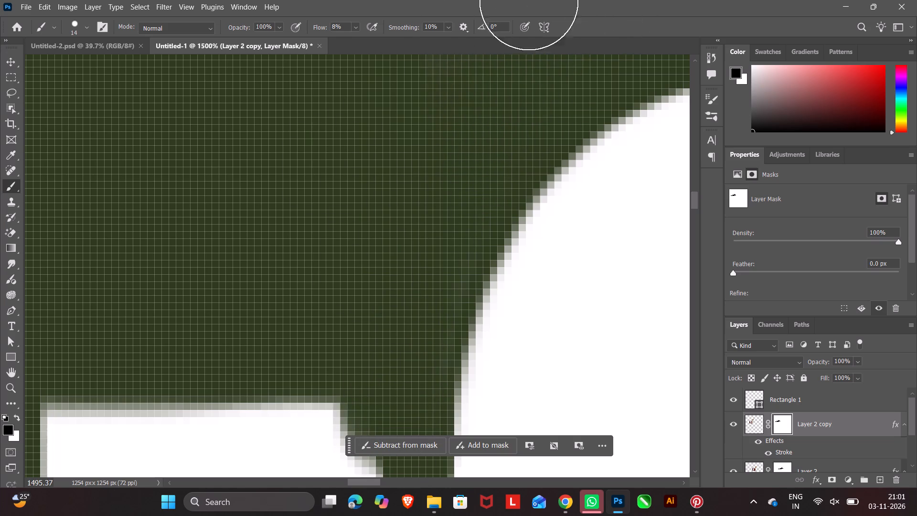
{"action": "left_click_drag", "start_coordinate": [529, 0], "coordinate": [473, 95]}
Paint out the upper part of the neighbouring stem's right edge on the same mask, widening the gap to the f stem.
{"action": "scroll", "coordinate": [354, 174], "scroll_direction": "down", "scroll_amount": 20}
{"action": "scroll", "coordinate": [354, 174], "scroll_direction": "down", "scroll_amount": 2}
{"action": "left_click_drag", "start_coordinate": [359, 152], "coordinate": [362, 273]}
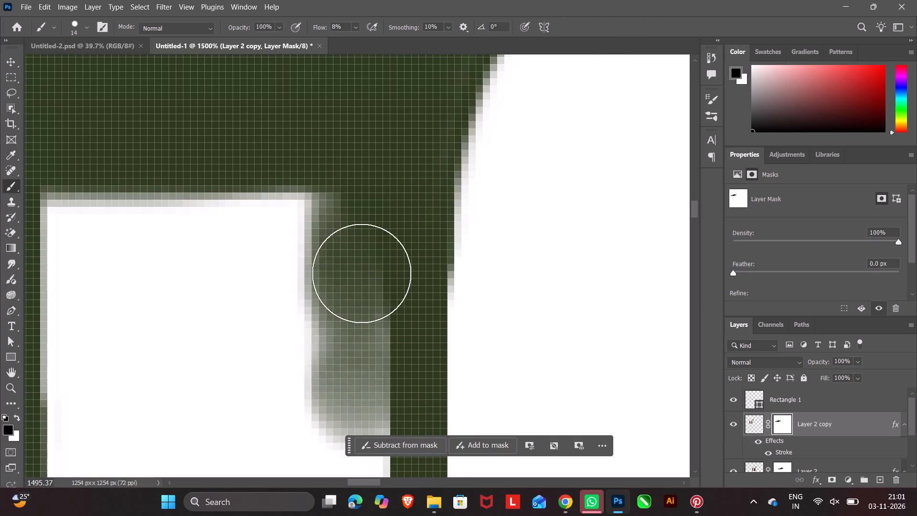
{"action": "left_click_drag", "start_coordinate": [362, 273], "coordinate": [362, 414]}
{"action": "scroll", "coordinate": [354, 284], "scroll_direction": "down", "scroll_amount": 20}
{"action": "scroll", "coordinate": [354, 284], "scroll_direction": "down", "scroll_amount": 1}
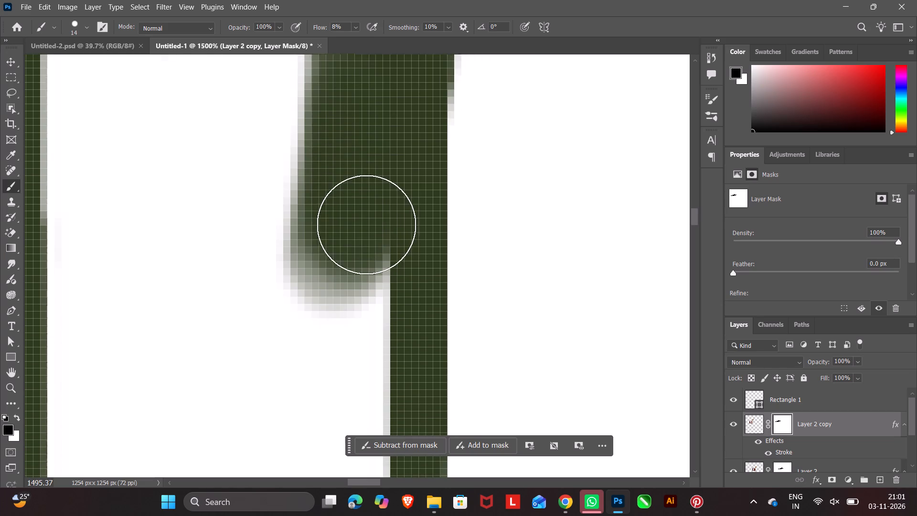
{"action": "scroll", "coordinate": [366, 225], "scroll_direction": "down", "scroll_amount": 2}
{"action": "left_click_drag", "start_coordinate": [360, 197], "coordinate": [366, 333]}
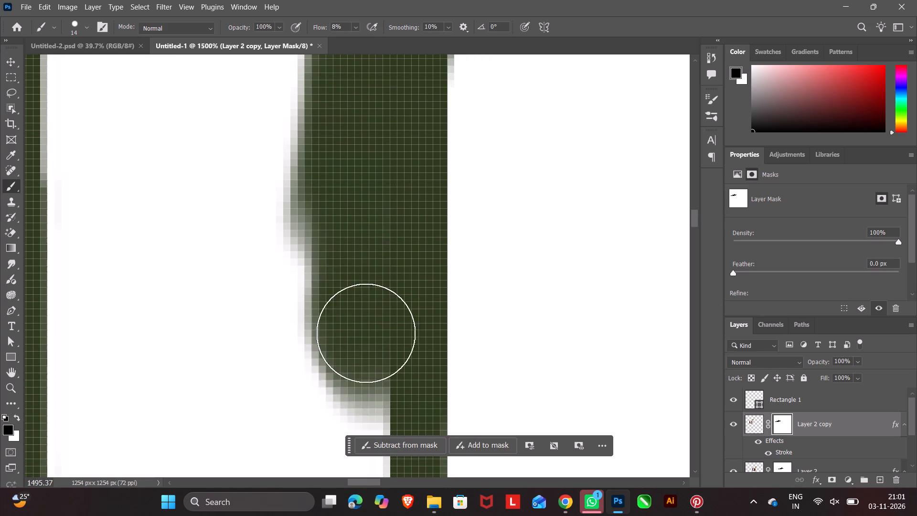
{"action": "left_click_drag", "start_coordinate": [366, 333], "coordinate": [356, 469]}
{"action": "scroll", "coordinate": [363, 301], "scroll_direction": "down", "scroll_amount": 6}
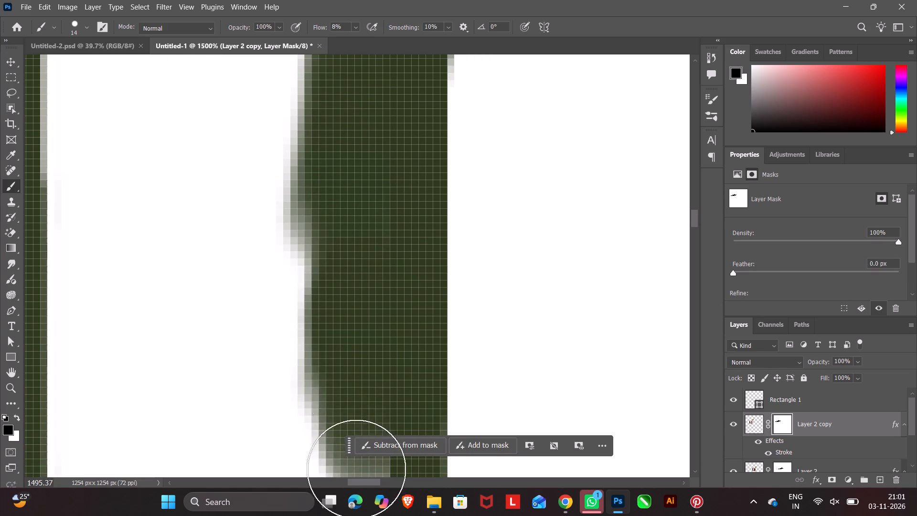
{"action": "left_click_drag", "start_coordinate": [356, 469], "coordinate": [383, 175]}
Continue masking out the neighbouring stem's right edge down to where it curves into its foot.
{"action": "scroll", "coordinate": [340, 327], "scroll_direction": "down", "scroll_amount": 4}
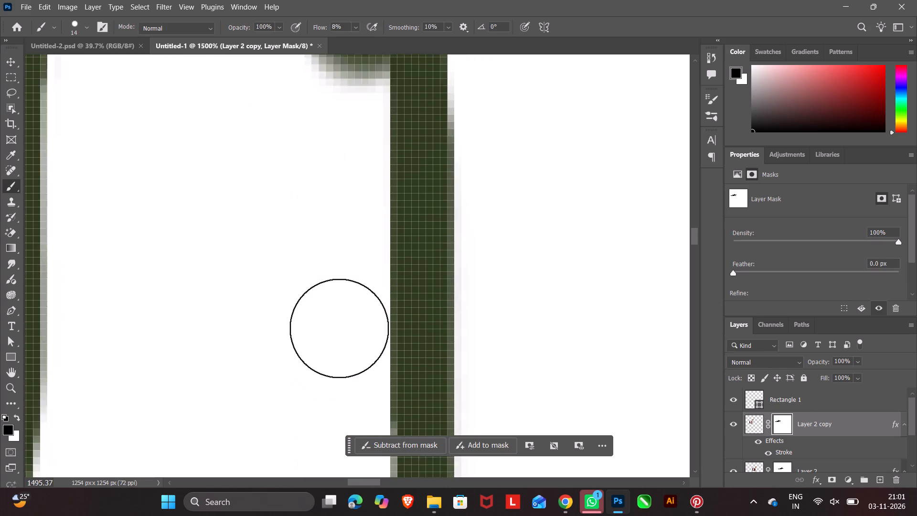
{"action": "left_click_drag", "start_coordinate": [370, 187], "coordinate": [360, 423]}
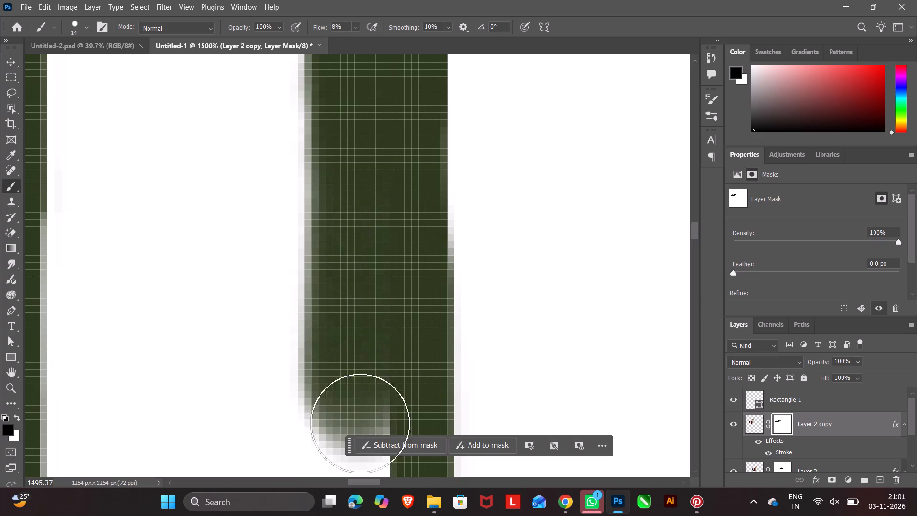
{"action": "left_click_drag", "start_coordinate": [360, 423], "coordinate": [368, 490]}
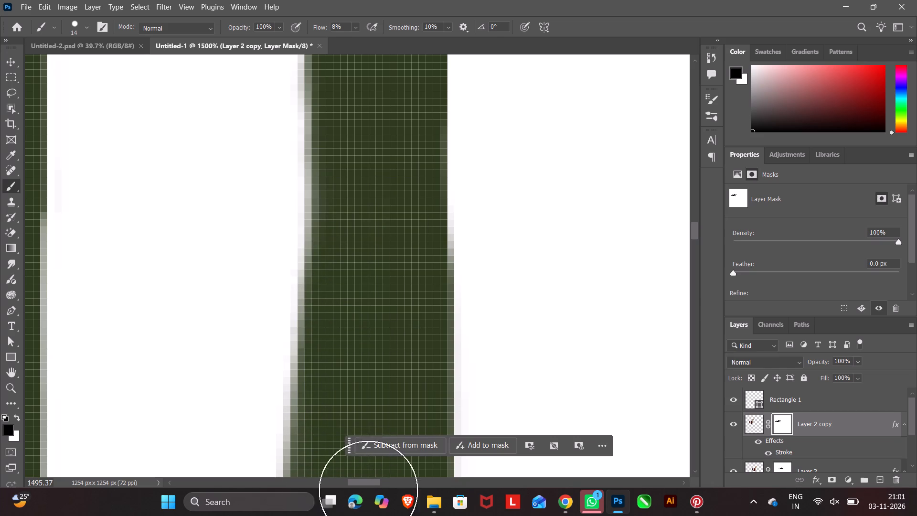
{"action": "left_click_drag", "start_coordinate": [368, 490], "coordinate": [370, 441]}
{"action": "scroll", "coordinate": [368, 370], "scroll_direction": "down", "scroll_amount": 5}
{"action": "left_click_drag", "start_coordinate": [377, 183], "coordinate": [371, 314]}
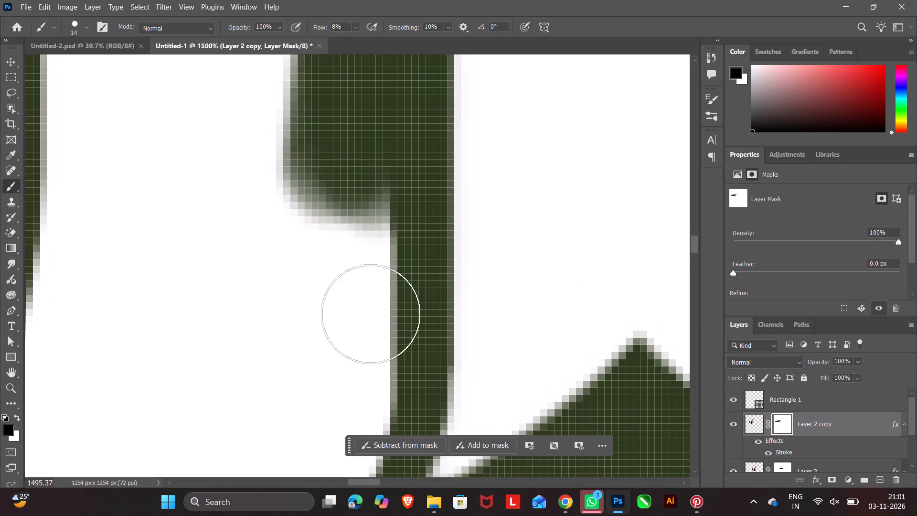
{"action": "left_click_drag", "start_coordinate": [371, 314], "coordinate": [316, 515]}
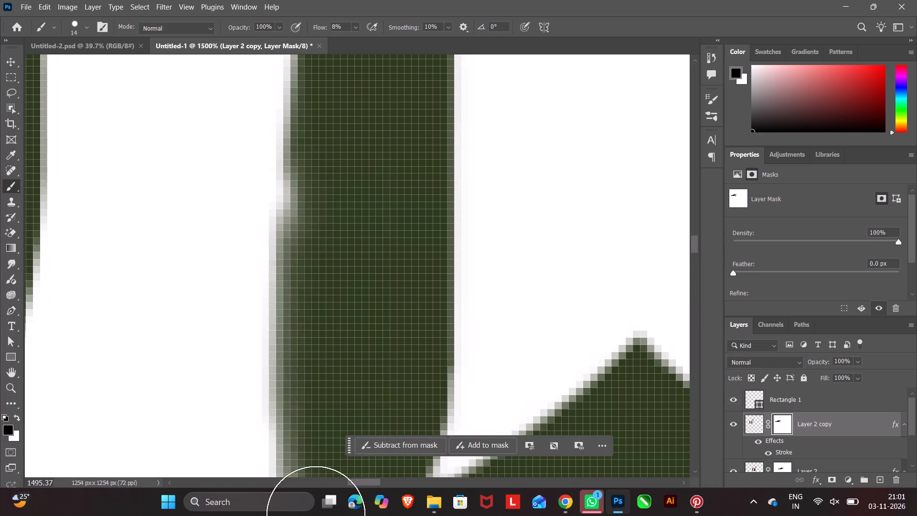
{"action": "left_click_drag", "start_coordinate": [316, 515], "coordinate": [318, 458]}
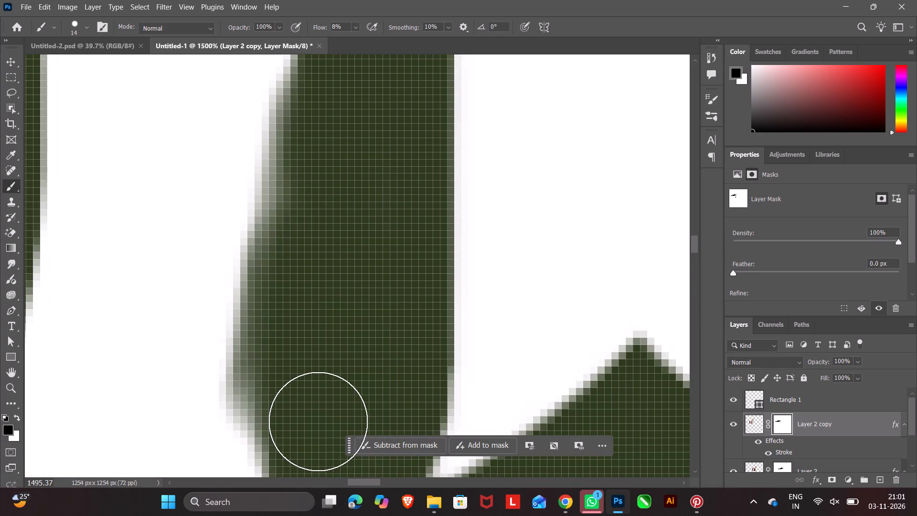
Mask out the lower section of the f's leaf-shaped top, up to its widening middle.
{"action": "scroll", "coordinate": [318, 421], "scroll_direction": "up", "scroll_amount": 20}
{"action": "scroll", "coordinate": [318, 422], "scroll_direction": "down", "scroll_amount": 1}
{"action": "scroll", "coordinate": [318, 422], "scroll_direction": "left", "scroll_amount": 1}
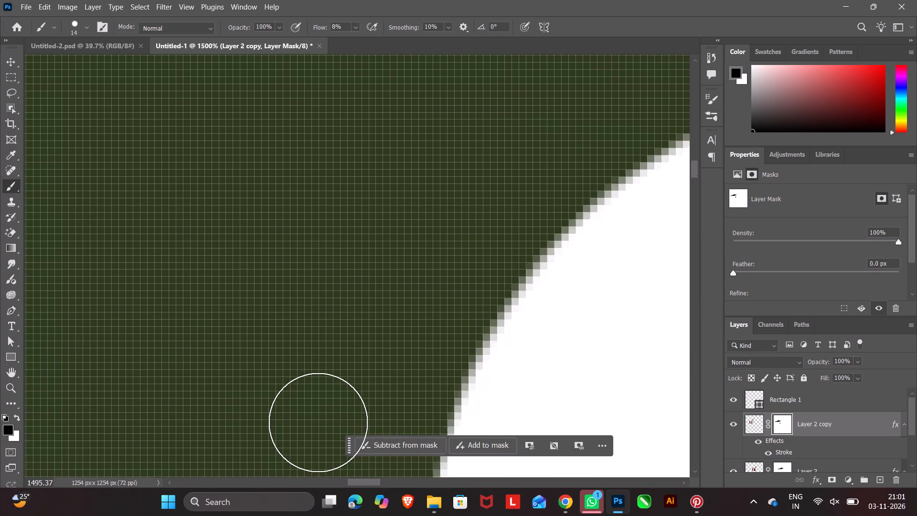
{"action": "scroll", "coordinate": [318, 422], "scroll_direction": "down", "scroll_amount": 5}
{"action": "scroll", "coordinate": [318, 422], "scroll_direction": "left", "scroll_amount": 5}
{"action": "scroll", "coordinate": [318, 422], "scroll_direction": "right", "scroll_amount": 2}
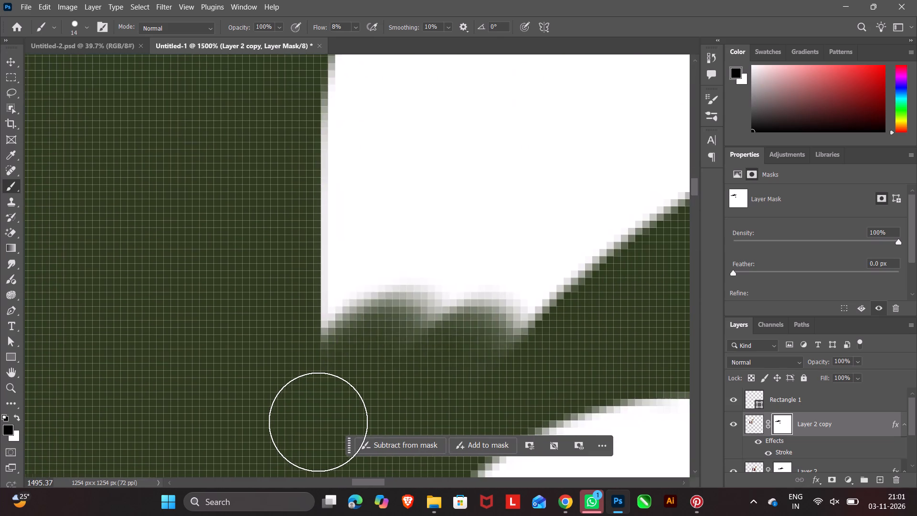
{"action": "scroll", "coordinate": [318, 422], "scroll_direction": "right", "scroll_amount": 3}
{"action": "scroll", "coordinate": [112, 326], "scroll_direction": "left", "scroll_amount": 1}
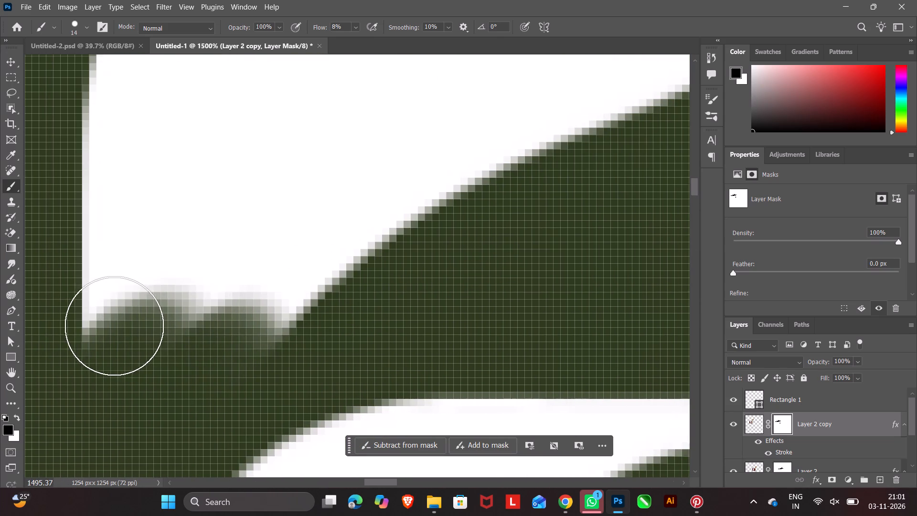
{"action": "scroll", "coordinate": [114, 326], "scroll_direction": "left", "scroll_amount": 1}
{"action": "left_click_drag", "start_coordinate": [114, 326], "coordinate": [136, 237]}
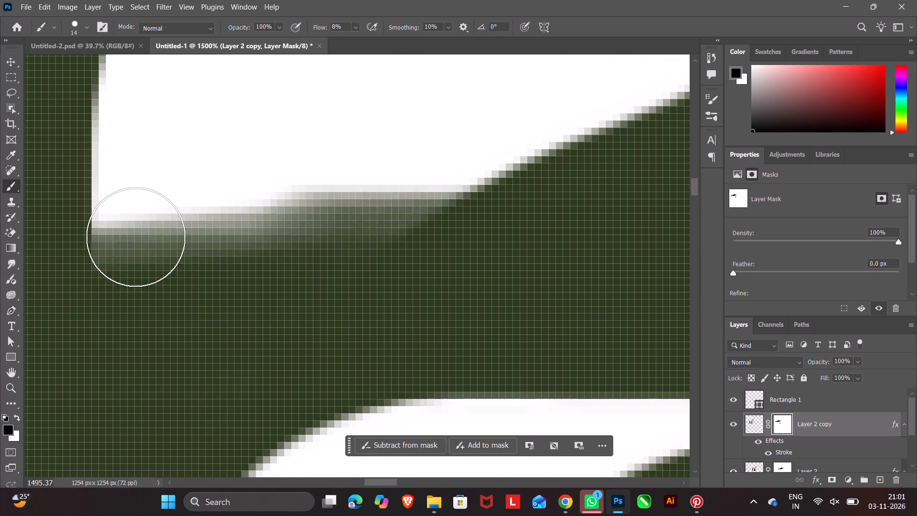
{"action": "left_click_drag", "start_coordinate": [136, 237], "coordinate": [812, 103]}
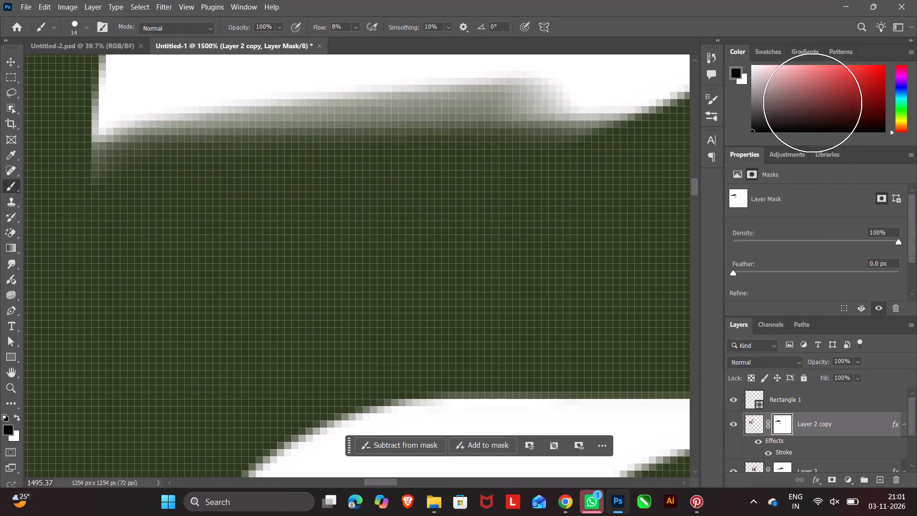
{"action": "left_click_drag", "start_coordinate": [812, 103], "coordinate": [474, 83]}
{"action": "left_click_drag", "start_coordinate": [432, 105], "coordinate": [209, 341]}
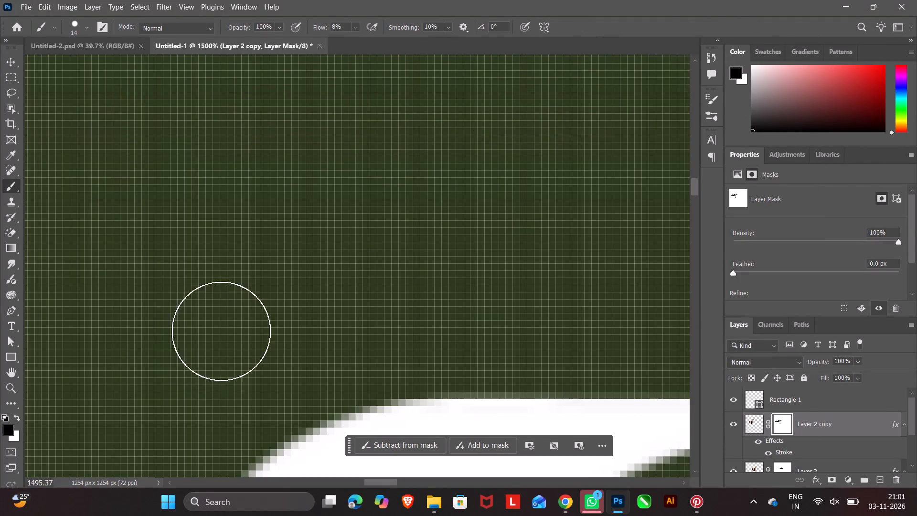
Mask out the middle and upper-left curve of the f's leaf-shaped top.
{"action": "scroll", "coordinate": [358, 321], "scroll_direction": "up", "scroll_amount": 5}
{"action": "left_click_drag", "start_coordinate": [82, 329], "coordinate": [591, 267]}
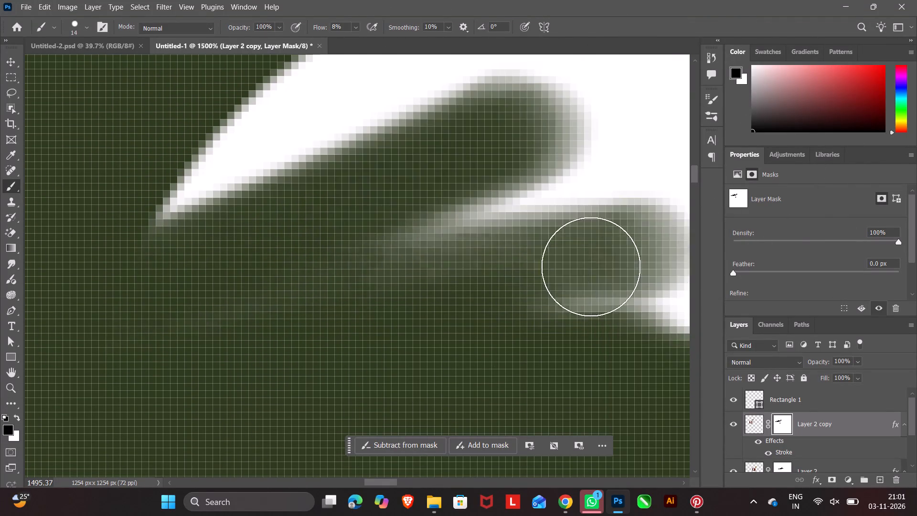
{"action": "left_click_drag", "start_coordinate": [591, 267], "coordinate": [235, 200]}
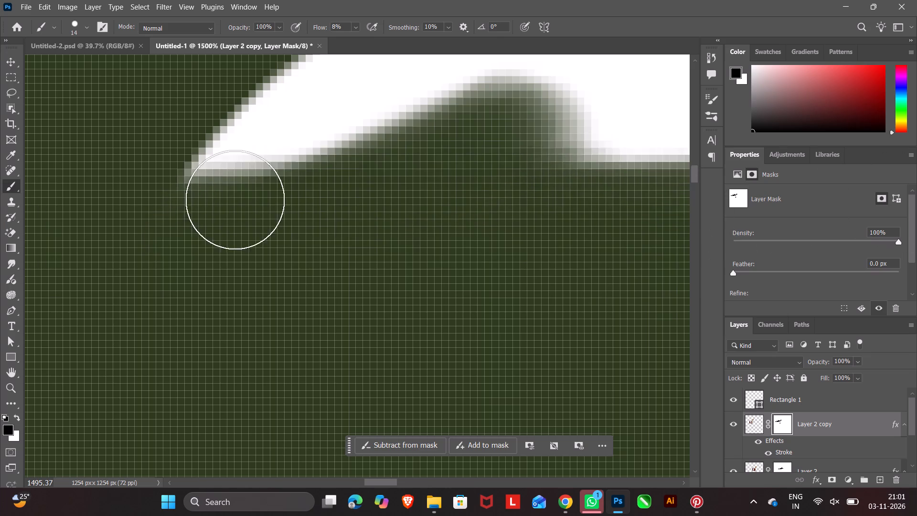
{"action": "left_click_drag", "start_coordinate": [235, 200], "coordinate": [319, 79]}
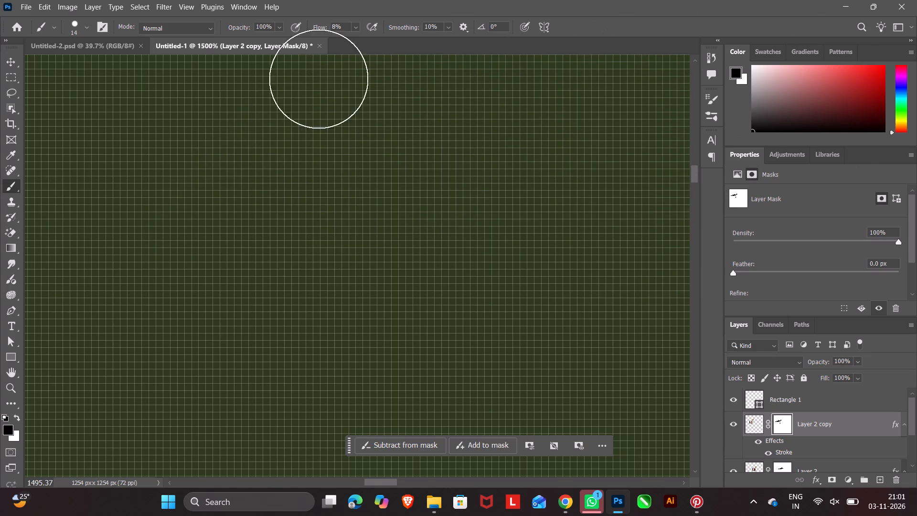
{"action": "left_click_drag", "start_coordinate": [319, 79], "coordinate": [264, 72]}
Mask out the leaf shape's remaining top edge and curved right end on the Layer 2 copy mask.
{"action": "scroll", "coordinate": [626, 407], "scroll_direction": "up", "scroll_amount": 4}
{"action": "scroll", "coordinate": [586, 359], "scroll_direction": "left", "scroll_amount": 6}
{"action": "scroll", "coordinate": [587, 357], "scroll_direction": "right", "scroll_amount": 7}
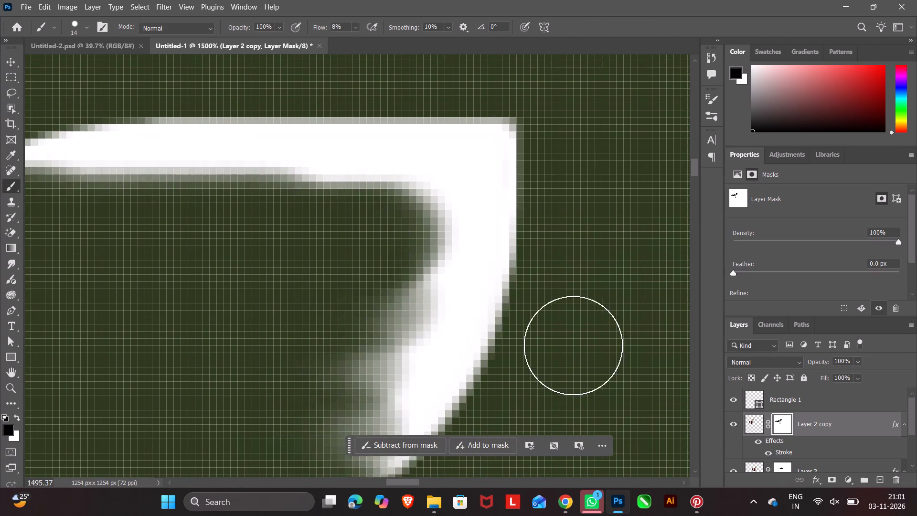
{"action": "scroll", "coordinate": [84, 153], "scroll_direction": "right", "scroll_amount": 1}
{"action": "scroll", "coordinate": [93, 159], "scroll_direction": "left", "scroll_amount": 1}
{"action": "scroll", "coordinate": [111, 165], "scroll_direction": "down", "scroll_amount": 1}
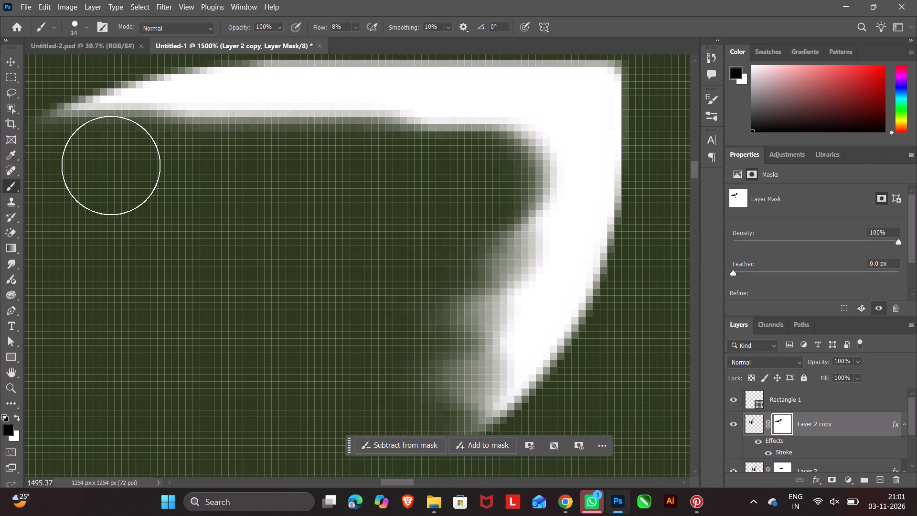
{"action": "left_click_drag", "start_coordinate": [64, 130], "coordinate": [27, 113]}
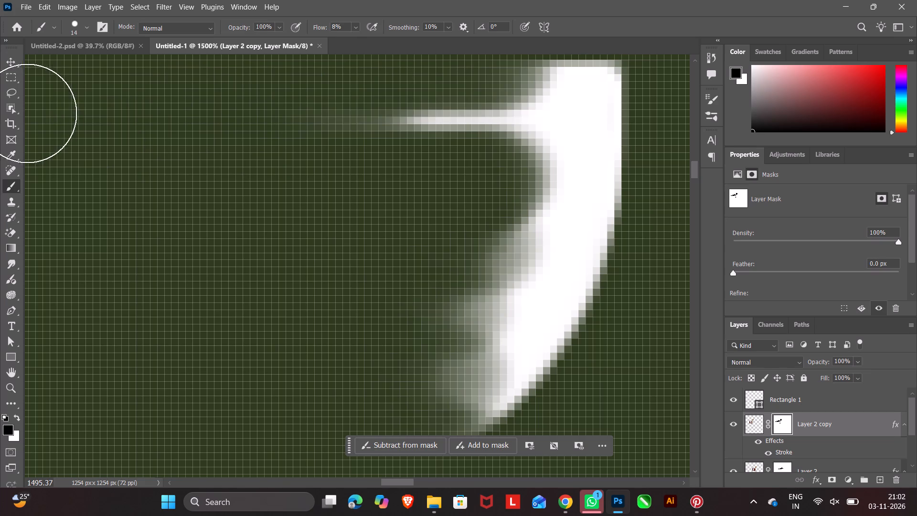
{"action": "left_click_drag", "start_coordinate": [27, 113], "coordinate": [116, 156]}
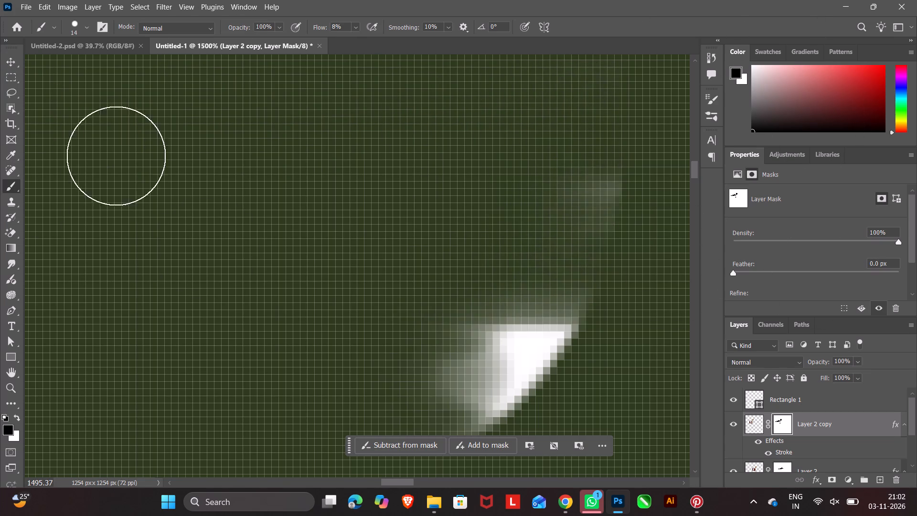
{"action": "left_click_drag", "start_coordinate": [116, 156], "coordinate": [483, 456]}
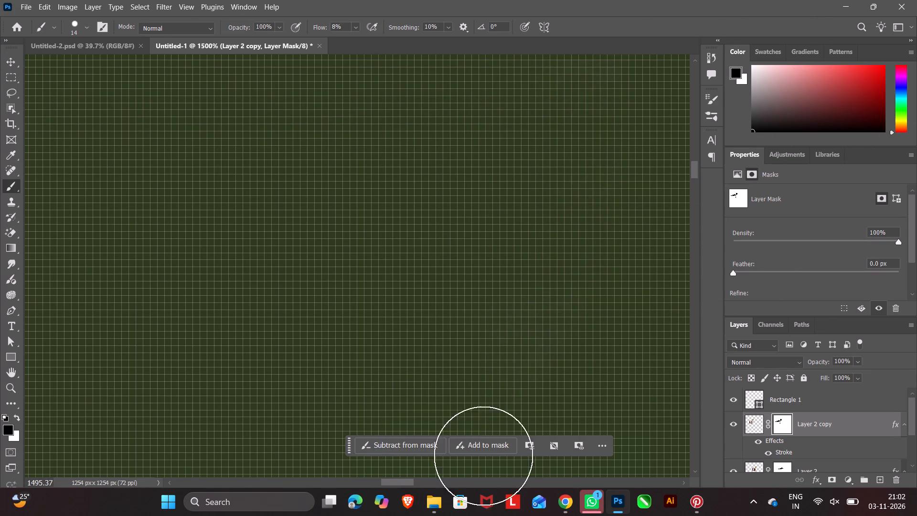
Brush away the faint leftover marks around the removed leaf shape on the Layer 2 copy mask.
{"action": "left_click_drag", "start_coordinate": [483, 456], "coordinate": [526, 393]}
{"action": "scroll", "coordinate": [463, 203], "scroll_direction": "down", "scroll_amount": 18, "text": "alt"}
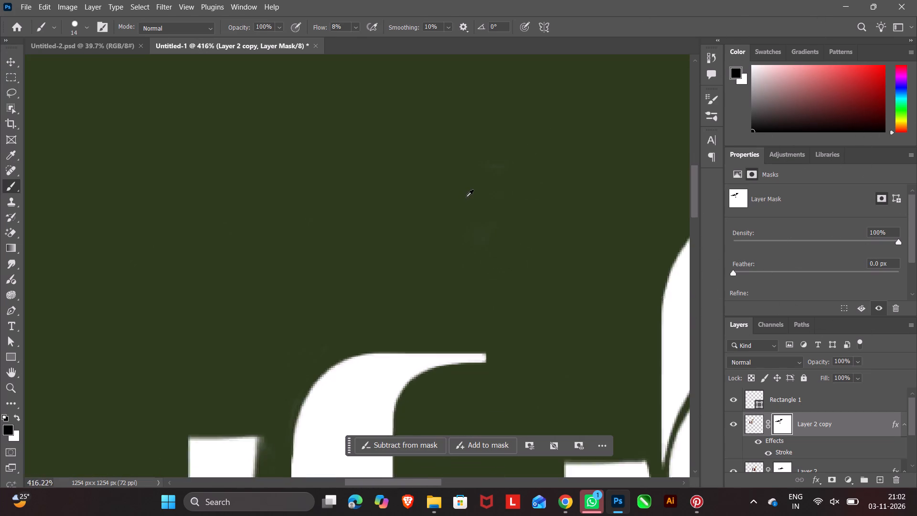
{"action": "left_click_drag", "start_coordinate": [560, 113], "coordinate": [514, 190]}
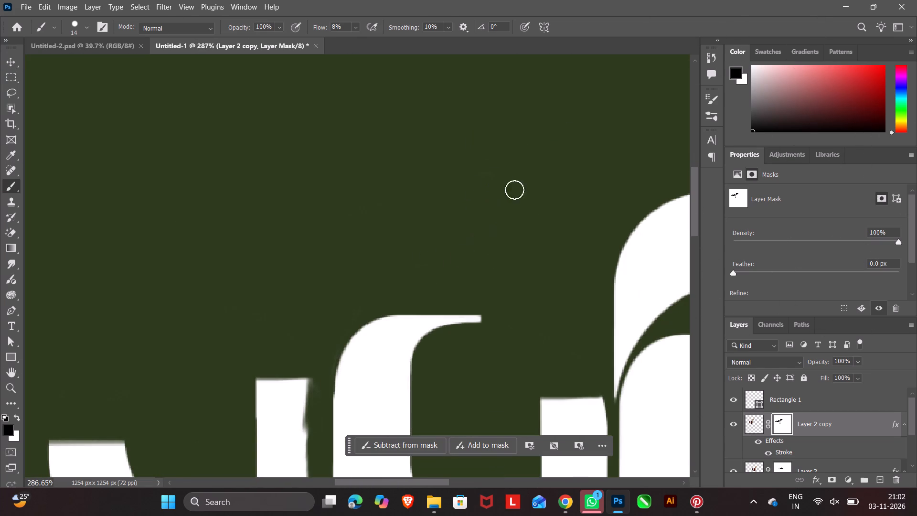
{"action": "left_click_drag", "start_coordinate": [514, 190], "coordinate": [498, 246]}
{"action": "scroll", "coordinate": [397, 199], "scroll_direction": "down", "scroll_amount": 10, "text": "alt"}
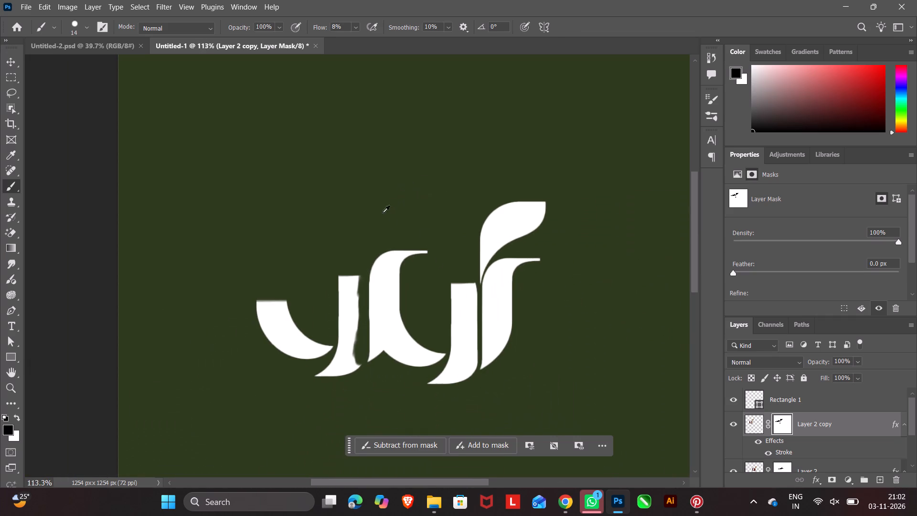
Mask out the narrow stem beside the leftmost curved stroke on the Layer 2 copy mask, enlarging the brush to 83 px.
{"action": "scroll", "coordinate": [318, 311], "scroll_direction": "up", "scroll_amount": 13, "text": "alt"}
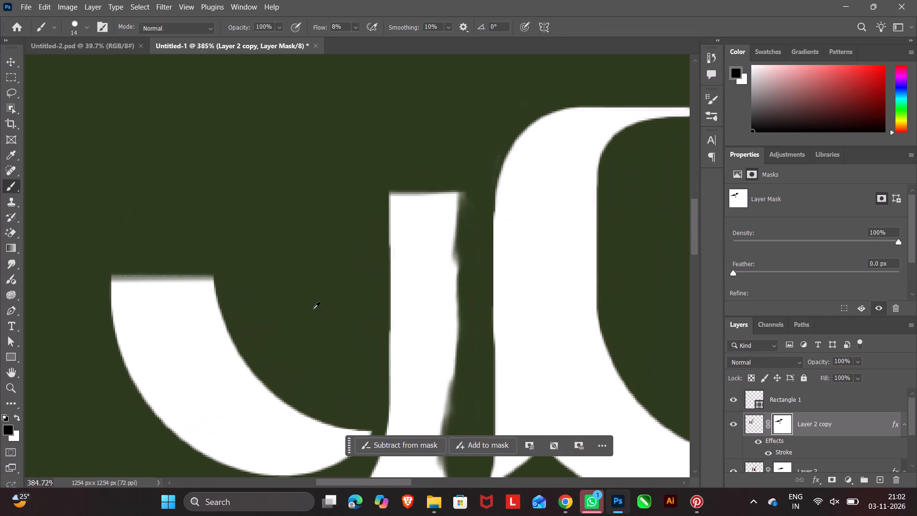
{"action": "left_click_drag", "start_coordinate": [406, 181], "coordinate": [395, 288]}
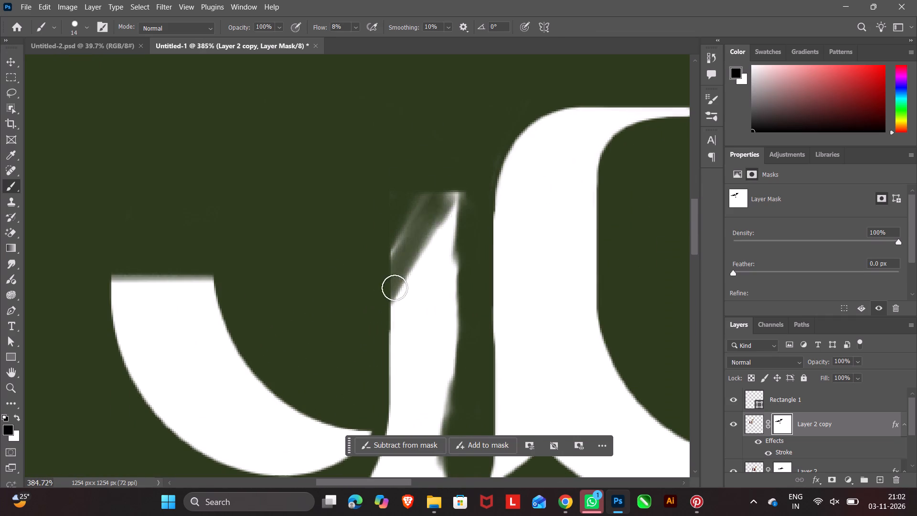
{"action": "left_click_drag", "start_coordinate": [395, 288], "coordinate": [448, 280]}
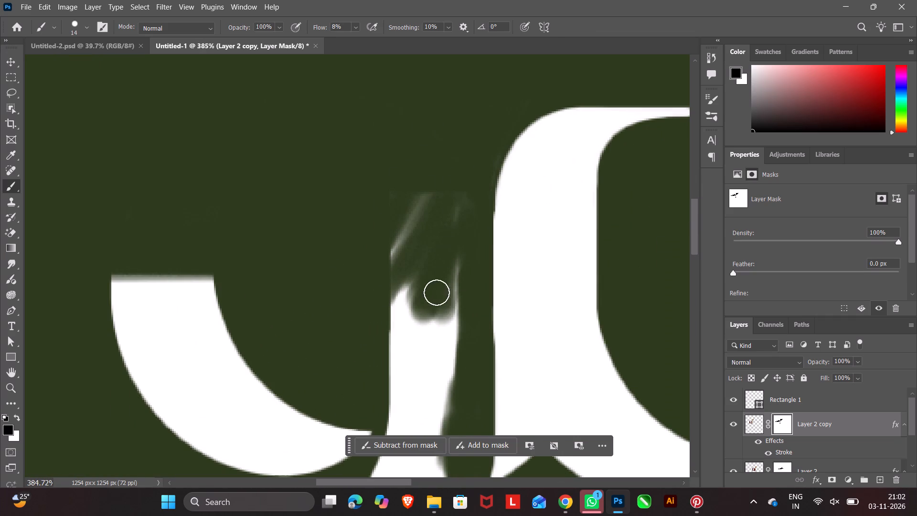
{"action": "right_click", "coordinate": [426, 344]}
{"action": "left_click_drag", "start_coordinate": [493, 298], "coordinate": [499, 298]}
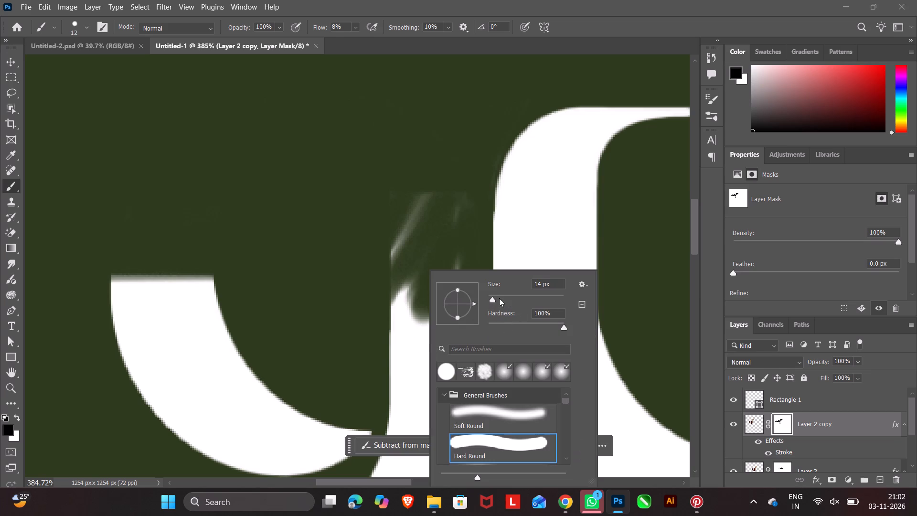
{"action": "left_click_drag", "start_coordinate": [499, 298], "coordinate": [520, 300]}
{"action": "left_click_drag", "start_coordinate": [372, 193], "coordinate": [406, 280]}
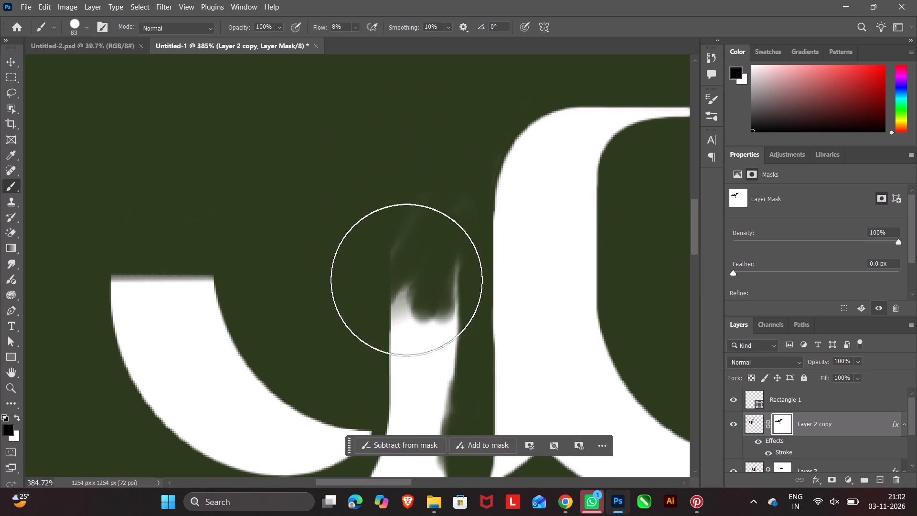
{"action": "left_click_drag", "start_coordinate": [406, 280], "coordinate": [400, 354]}
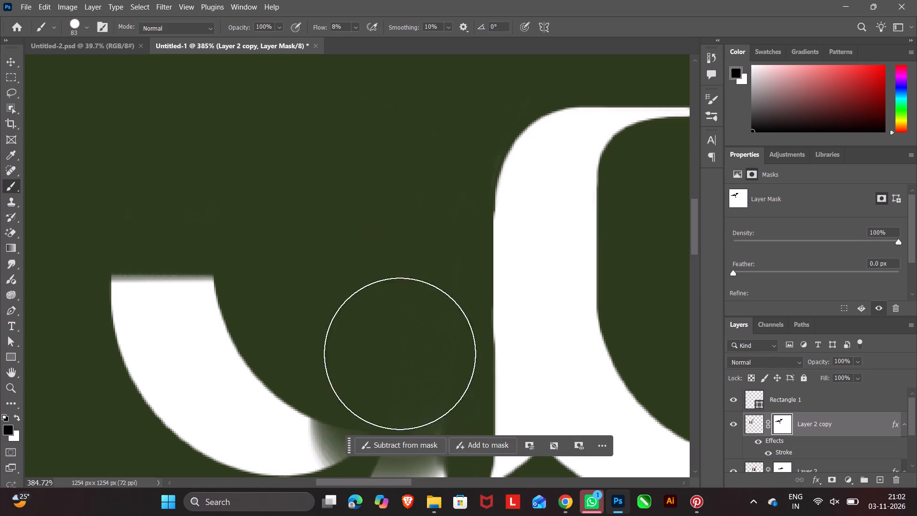
Mask out the leftmost curved stroke, the stem's leftover foot and the surrounding residue on the Layer 2 copy mask.
{"action": "left_click_drag", "start_coordinate": [400, 354], "coordinate": [255, 438]}
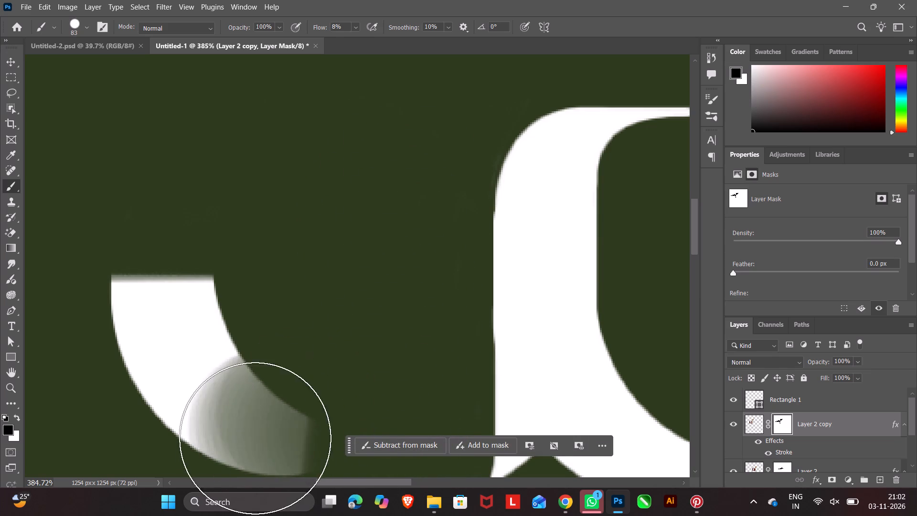
{"action": "left_click_drag", "start_coordinate": [255, 438], "coordinate": [219, 445]}
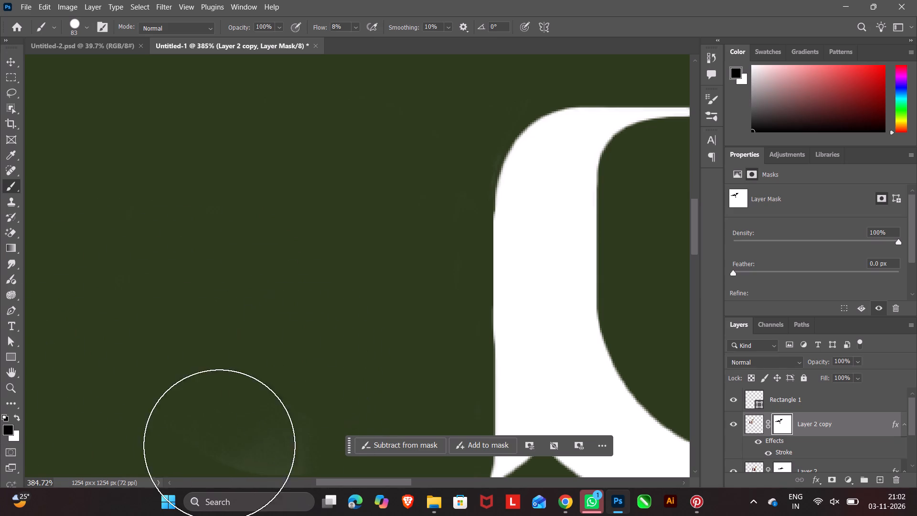
{"action": "left_click_drag", "start_coordinate": [219, 445], "coordinate": [290, 384]}
{"action": "scroll", "coordinate": [375, 288], "scroll_direction": "down", "scroll_amount": 6}
{"action": "left_click_drag", "start_coordinate": [370, 273], "coordinate": [359, 456]}
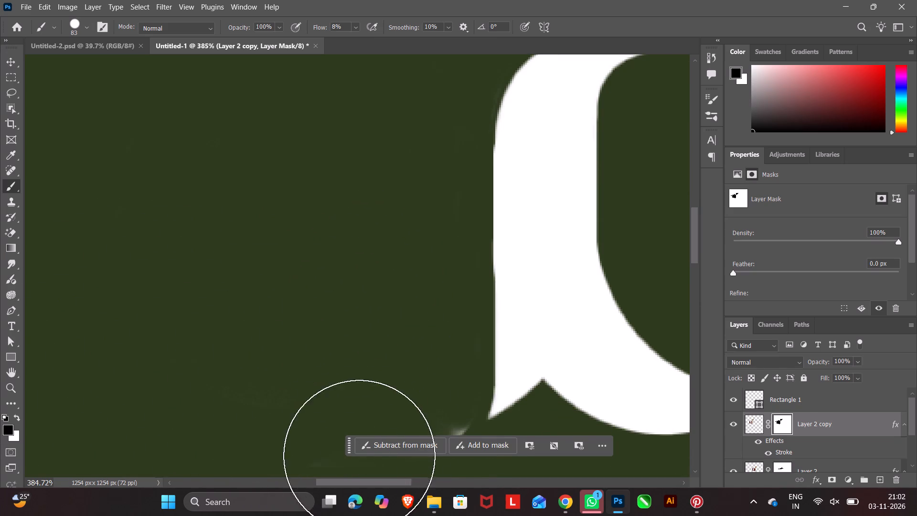
{"action": "left_click_drag", "start_coordinate": [359, 456], "coordinate": [398, 429]}
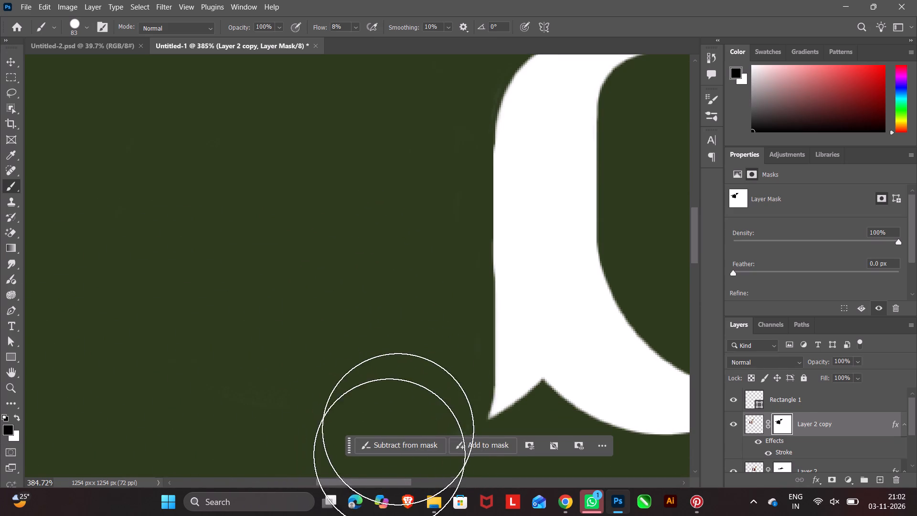
{"action": "left_click_drag", "start_coordinate": [398, 429], "coordinate": [248, 442]}
{"action": "scroll", "coordinate": [285, 262], "scroll_direction": "down", "scroll_amount": 4, "text": "alt"}
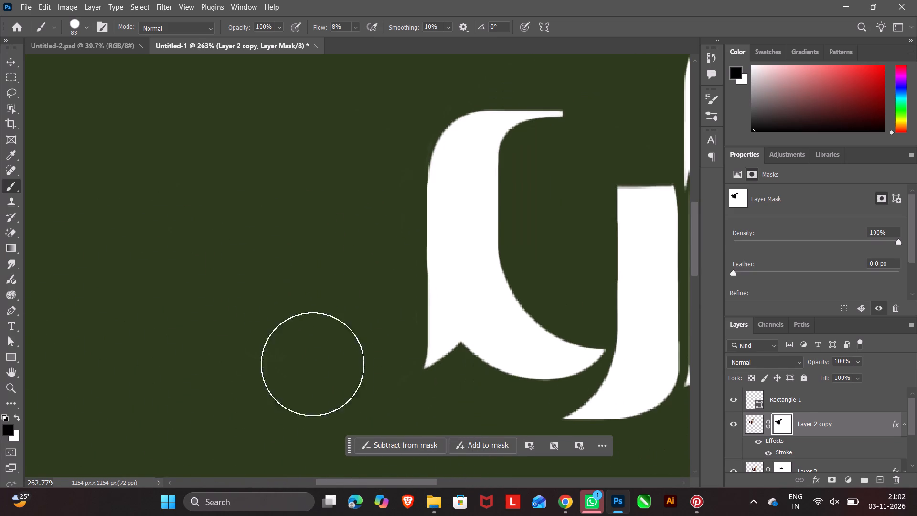
{"action": "left_click_drag", "start_coordinate": [363, 374], "coordinate": [345, 398]}
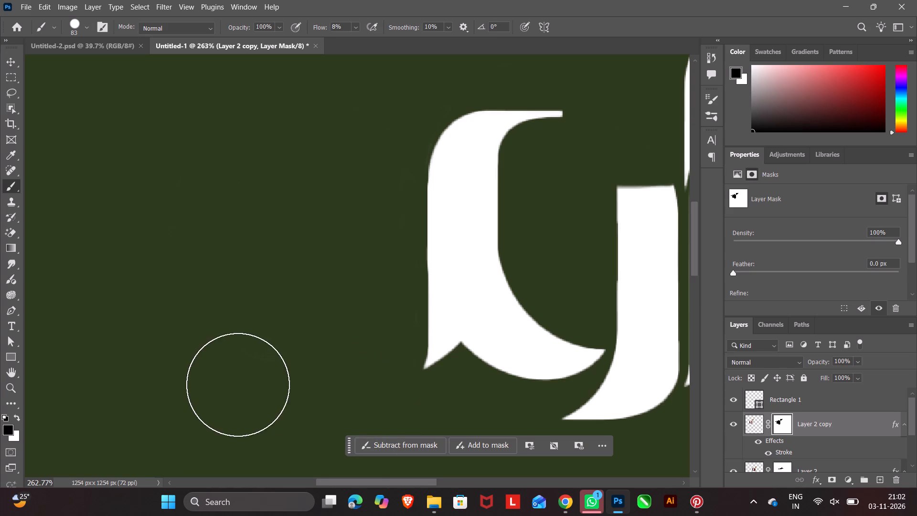
Move the white rounded rectangle out of the letter onto empty green at about X 241 px, Y 451 px.
{"action": "scroll", "coordinate": [243, 319], "scroll_direction": "up", "scroll_amount": 7}
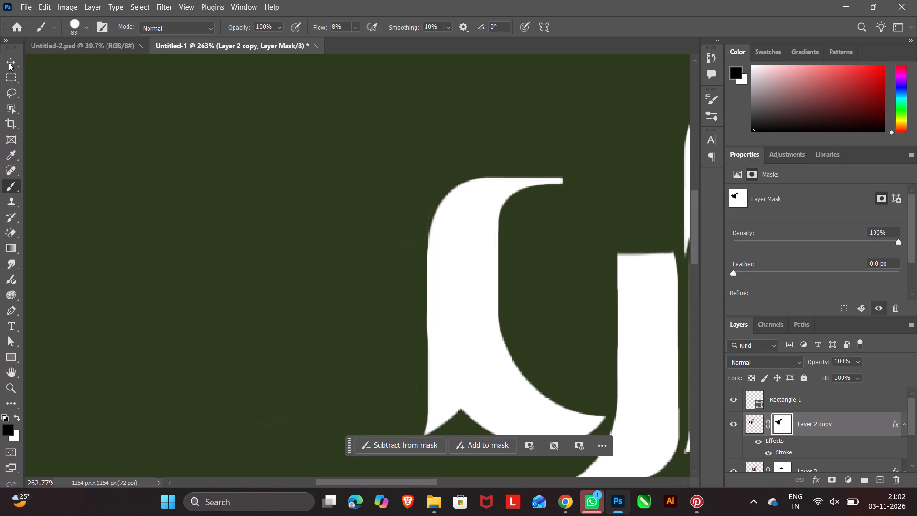
{"action": "left_click", "coordinate": [10, 62]}
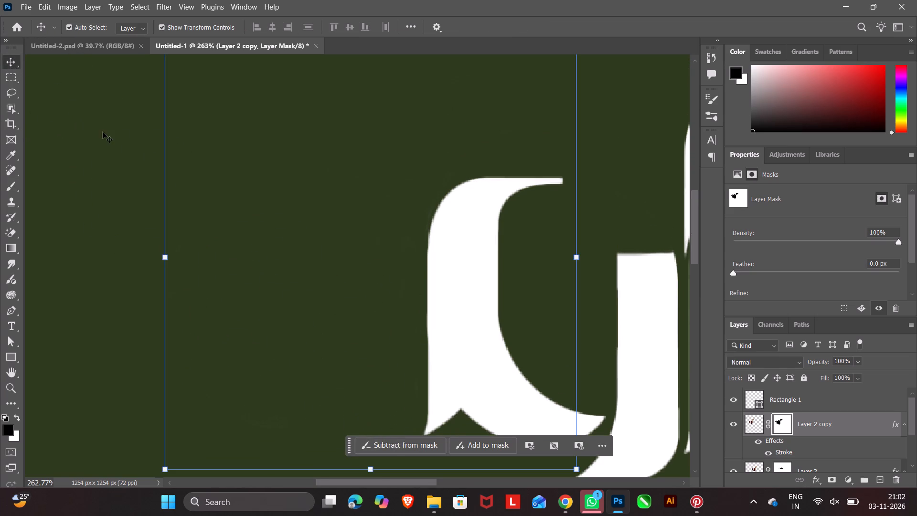
{"action": "left_click", "coordinate": [132, 179]}
{"action": "left_click", "coordinate": [454, 271]}
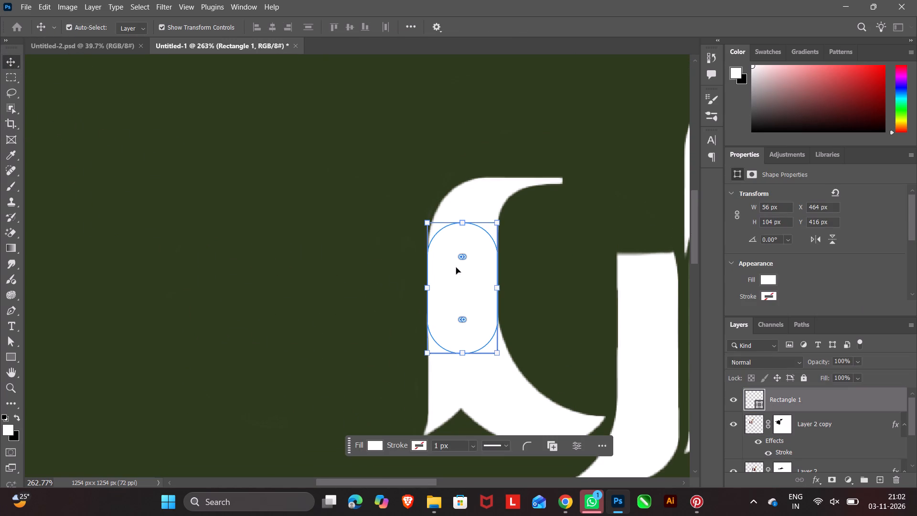
{"action": "left_click_drag", "start_coordinate": [476, 285], "coordinate": [195, 330]}
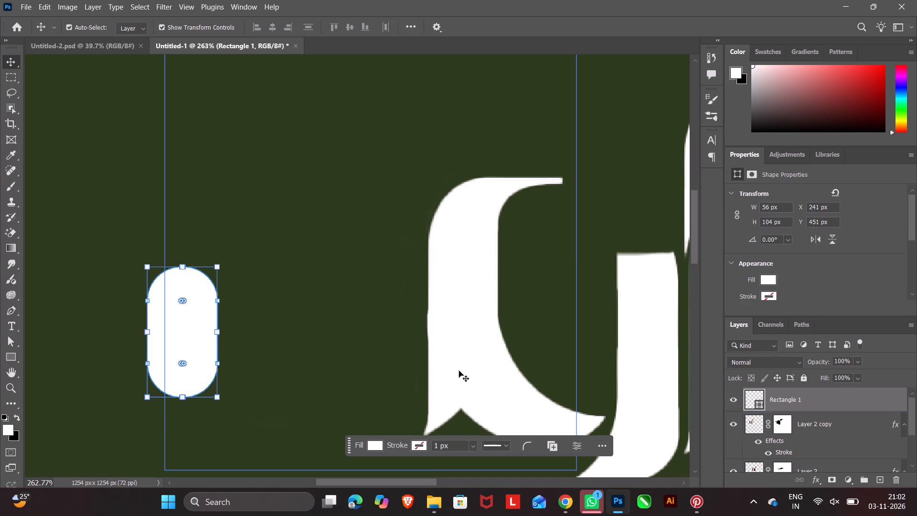
Move the Layer 2 copy stem away from the curved bowl, placing the layer at about X 135 px, Y 276 px.
{"action": "left_click", "coordinate": [459, 371]}
{"action": "left_click", "coordinate": [460, 353]}
{"action": "left_click_drag", "start_coordinate": [460, 352], "coordinate": [534, 350]}
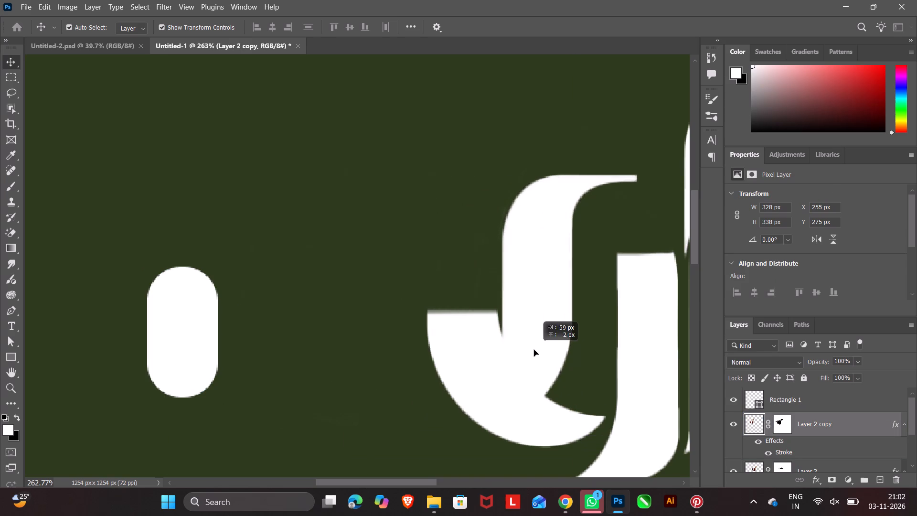
{"action": "left_click_drag", "start_coordinate": [534, 350], "coordinate": [436, 305]}
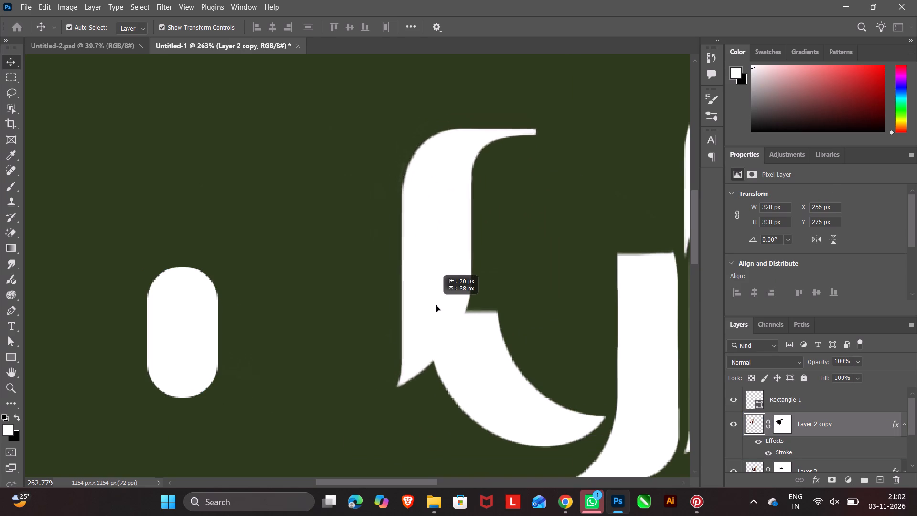
{"action": "left_click_drag", "start_coordinate": [436, 305], "coordinate": [311, 354]}
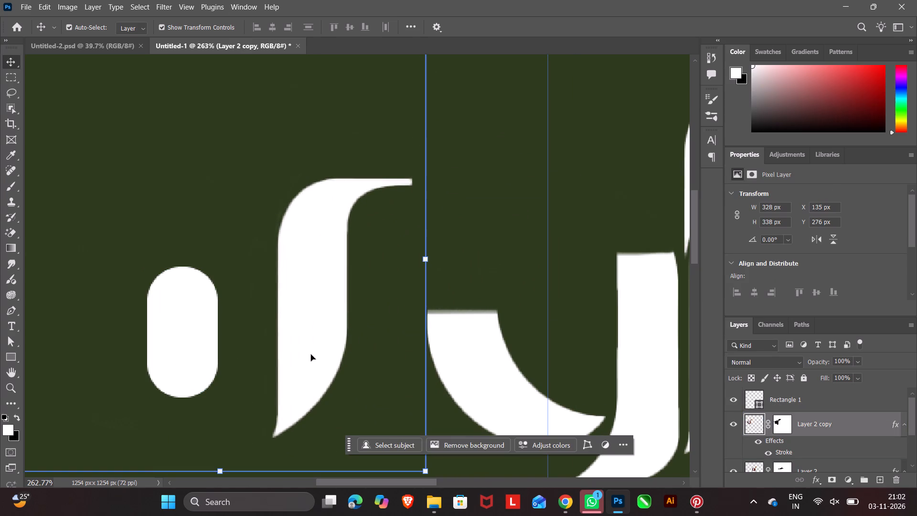
Mask out the curved bowl beside the hooked stem on the Layer 2 mask, including its tip and faint residue.
{"action": "left_click", "coordinate": [513, 408]}
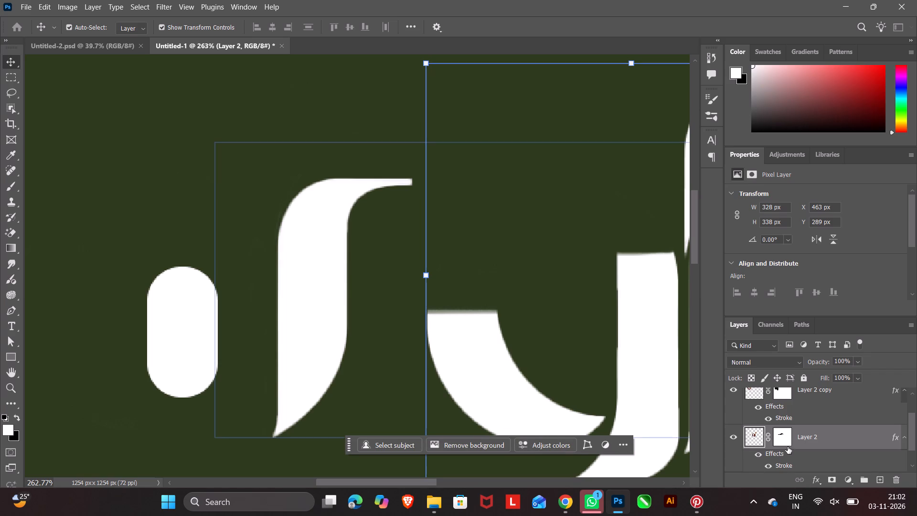
{"action": "left_click", "coordinate": [782, 434]}
{"action": "left_click", "coordinate": [428, 445]}
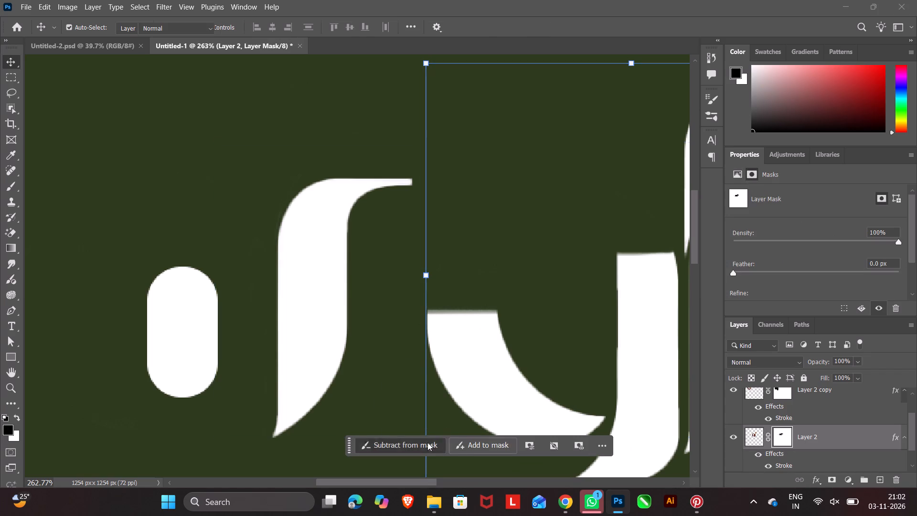
{"action": "left_click_drag", "start_coordinate": [455, 311], "coordinate": [493, 387]}
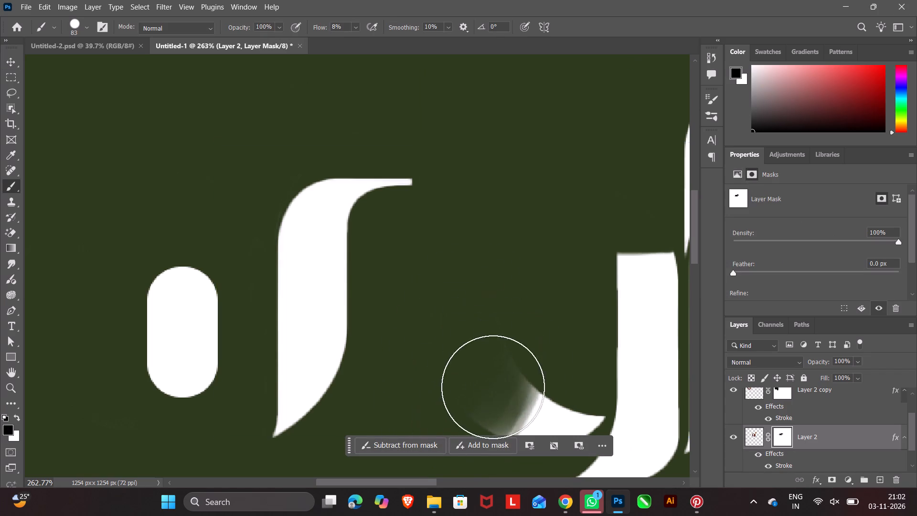
{"action": "left_click_drag", "start_coordinate": [493, 387], "coordinate": [550, 414]}
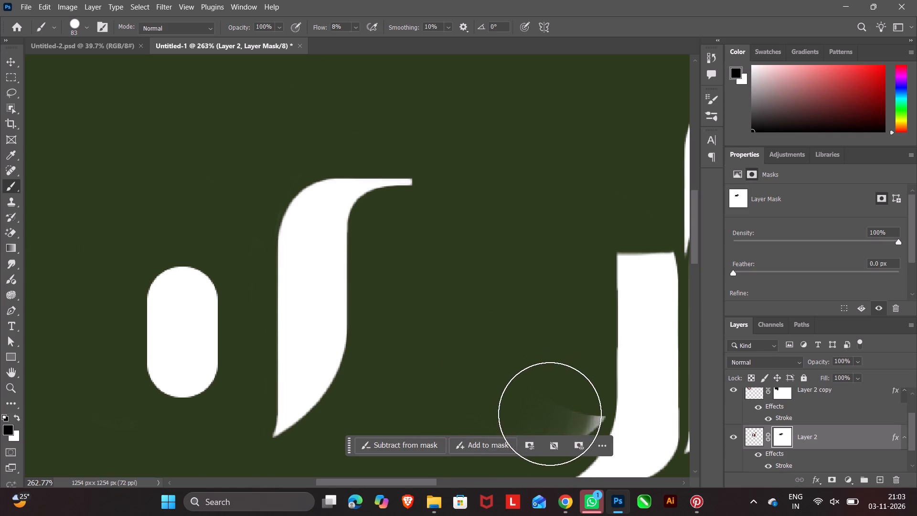
{"action": "left_click_drag", "start_coordinate": [550, 414], "coordinate": [552, 419]}
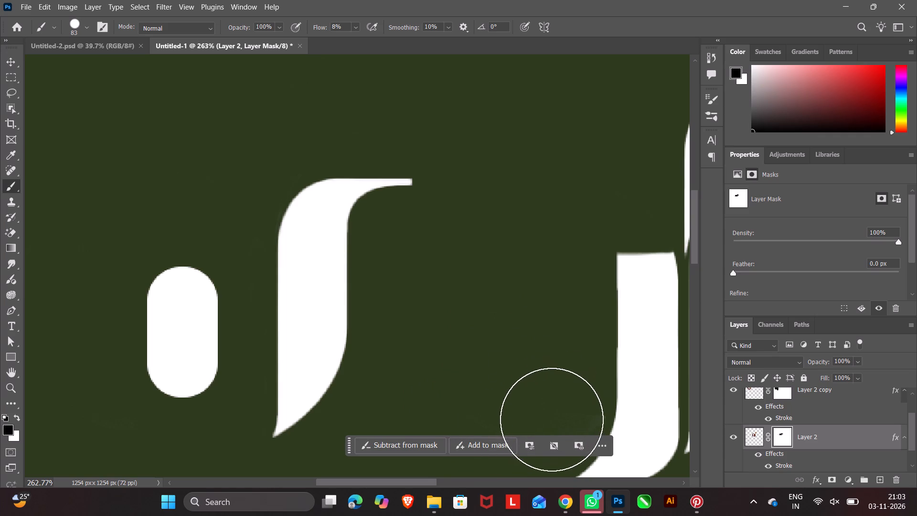
{"action": "left_click_drag", "start_coordinate": [552, 419], "coordinate": [394, 373]}
{"action": "scroll", "coordinate": [457, 318], "scroll_direction": "down", "scroll_amount": 2}
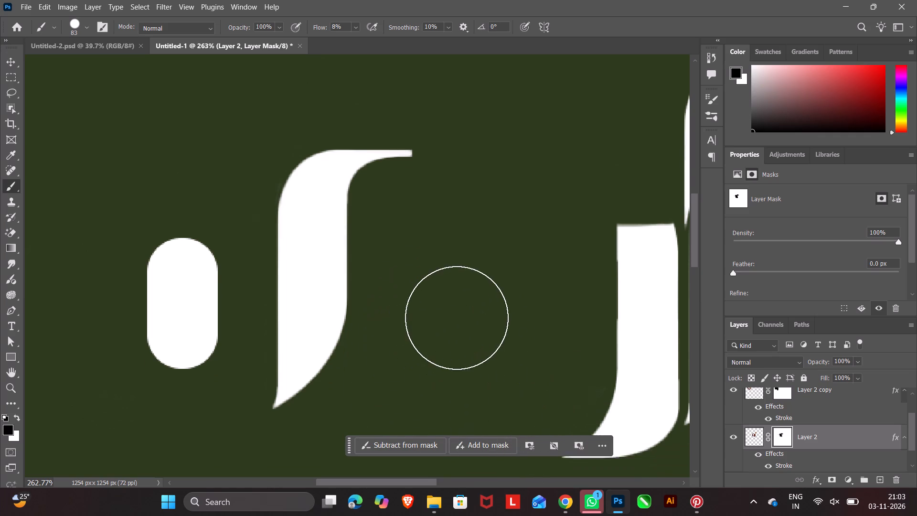
{"action": "scroll", "coordinate": [457, 318], "scroll_direction": "down", "scroll_amount": 6}
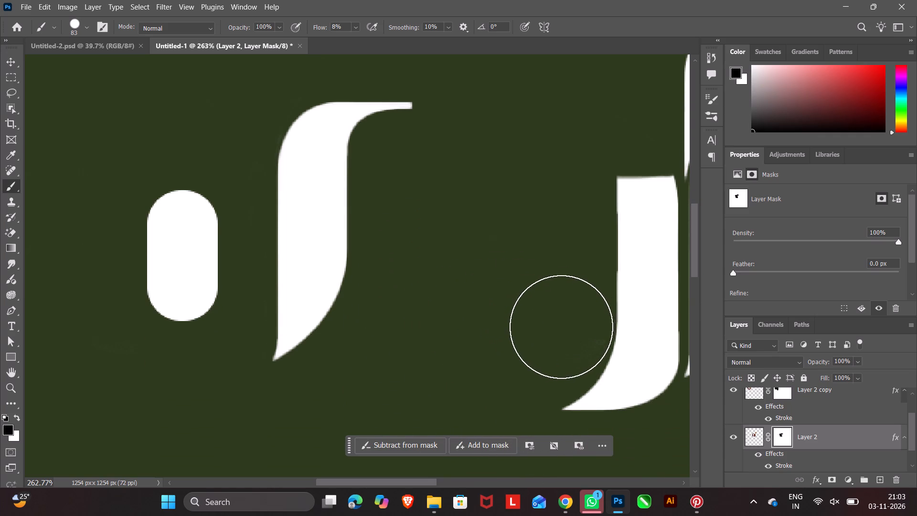
{"action": "left_click_drag", "start_coordinate": [559, 329], "coordinate": [533, 352]}
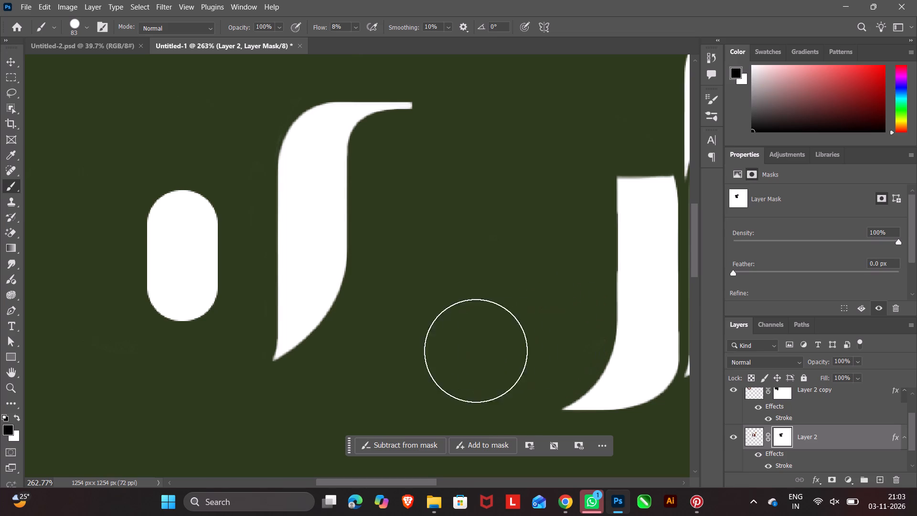
Flip the separated Layer 2 copy stem vertically so its thin arm points along the bottom.
{"action": "left_click", "coordinate": [6, 60]}
{"action": "left_click", "coordinate": [170, 161]}
{"action": "left_click", "coordinate": [297, 175]}
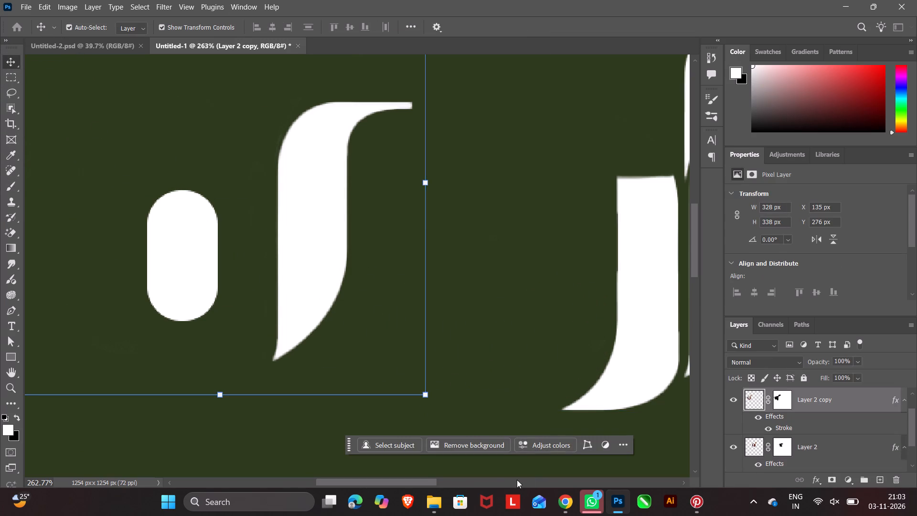
{"action": "left_click", "coordinate": [405, 392]}
{"action": "left_click", "coordinate": [318, 289]}
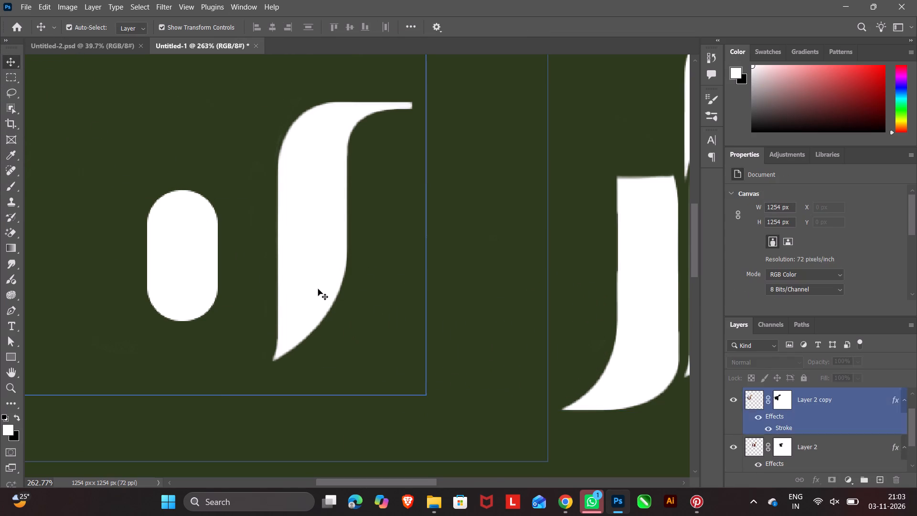
{"action": "left_click", "coordinate": [429, 397]}
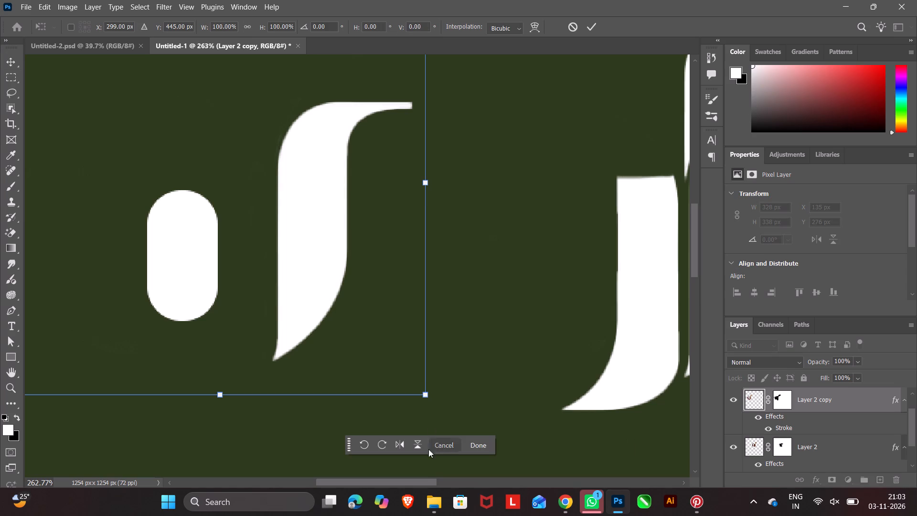
{"action": "left_click", "coordinate": [419, 447]}
{"action": "left_click_drag", "start_coordinate": [368, 278], "coordinate": [403, 328]}
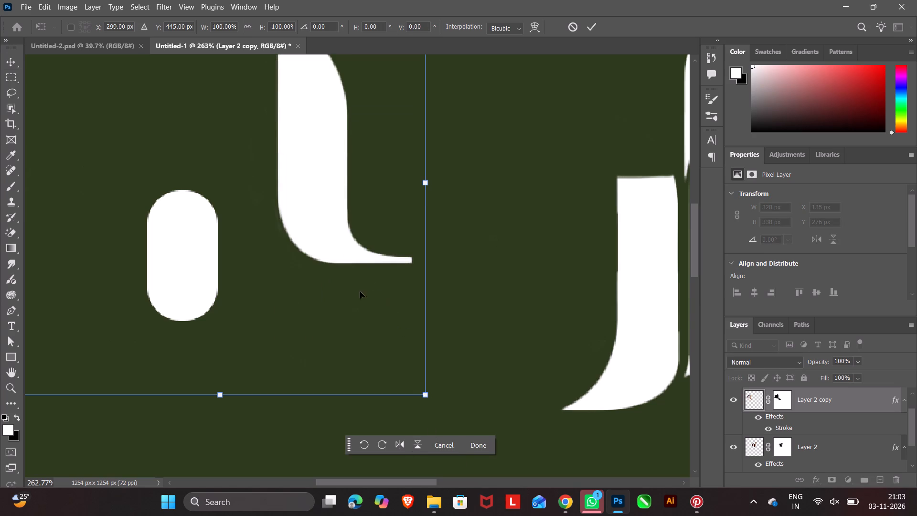
{"action": "left_click", "coordinate": [485, 445]}
{"action": "left_click", "coordinate": [486, 338]}
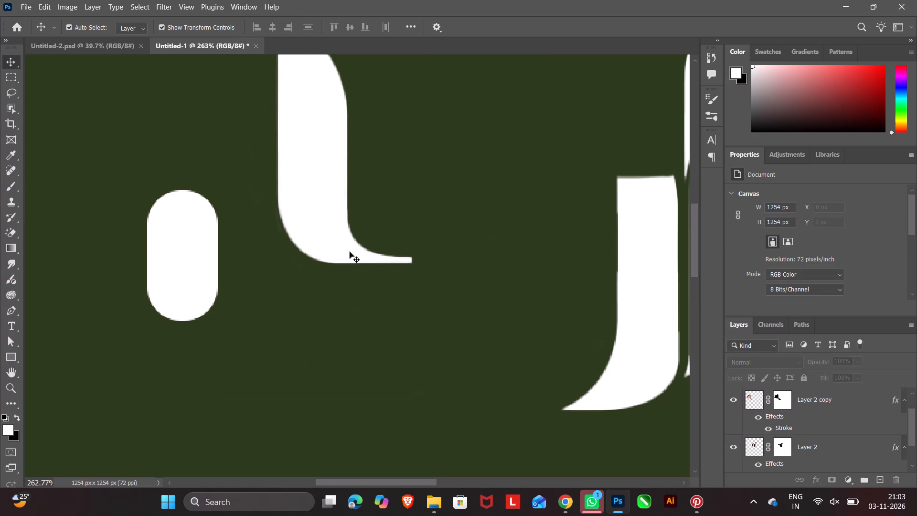
Move the flipped Layer 2 copy stem beside the hooked Layer 2 stem, placing the layer at about X 288 px, Y 346 px.
{"action": "left_click", "coordinate": [350, 252]}
{"action": "left_click_drag", "start_coordinate": [342, 236], "coordinate": [525, 336]}
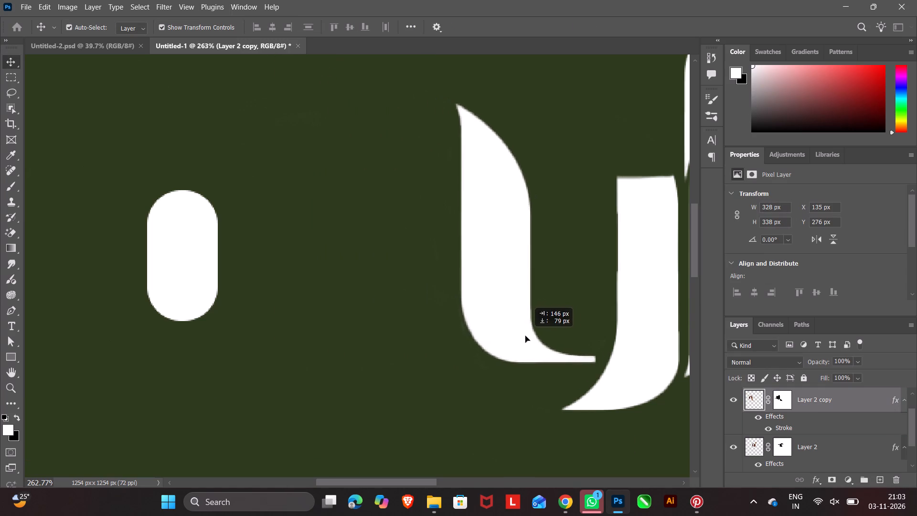
{"action": "left_click_drag", "start_coordinate": [525, 336], "coordinate": [531, 324]}
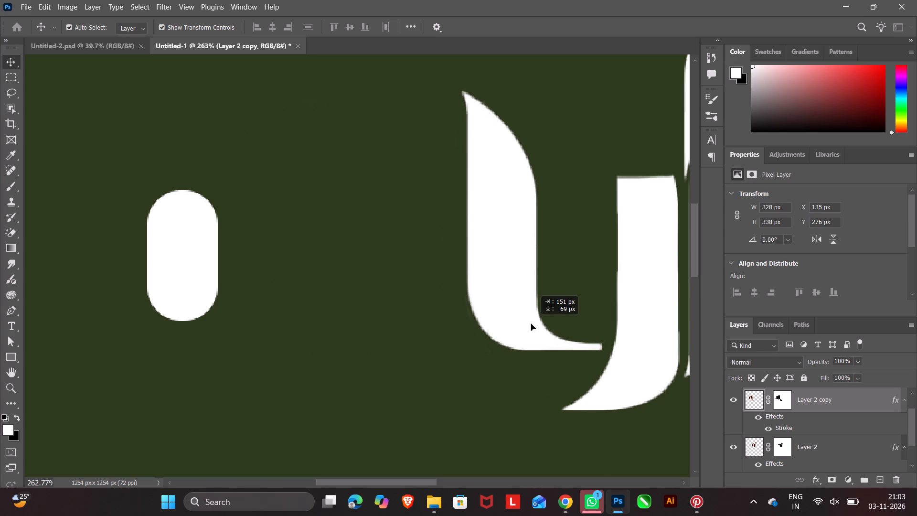
{"action": "left_click_drag", "start_coordinate": [531, 324], "coordinate": [534, 325]}
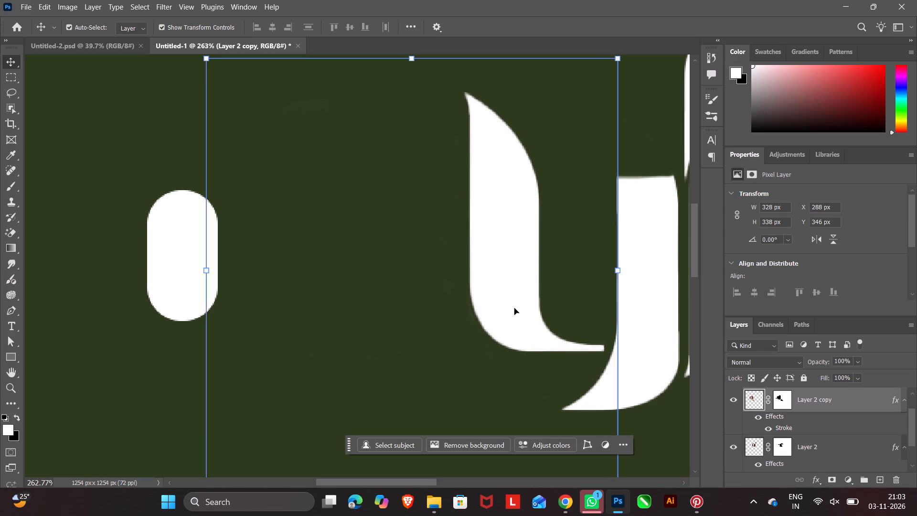
Shorten the Layer 2 copy stem from its top edge to about 86.7% height, keeping its width at 100%.
{"action": "left_click", "coordinate": [413, 55]}
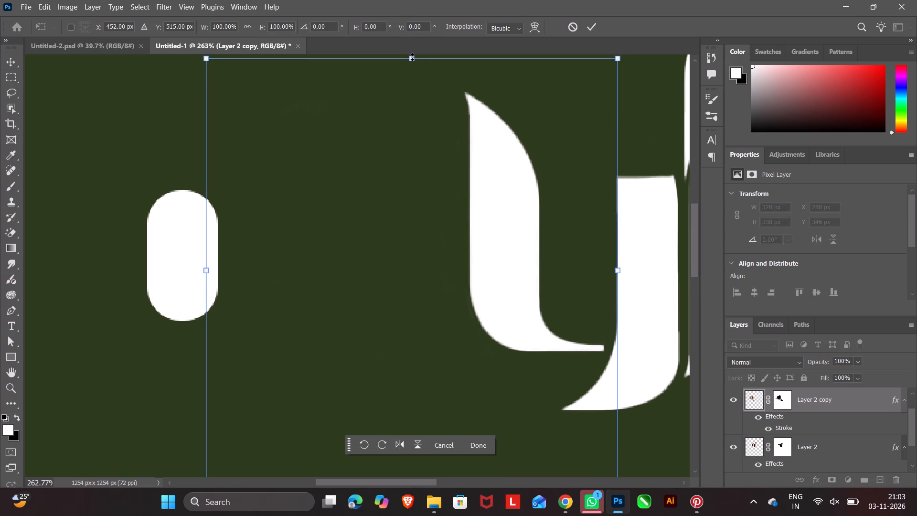
{"action": "left_click_drag", "start_coordinate": [412, 57], "coordinate": [413, 125]}
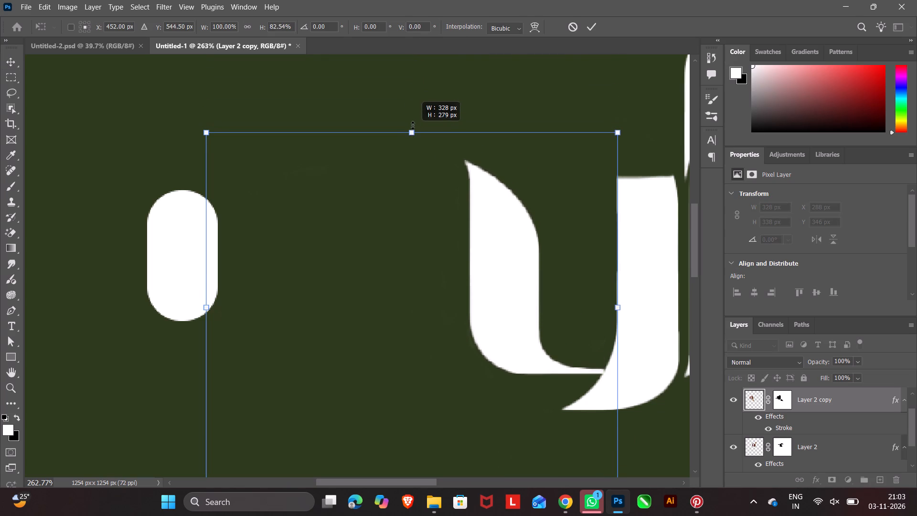
{"action": "left_click_drag", "start_coordinate": [413, 125], "coordinate": [414, 113]}
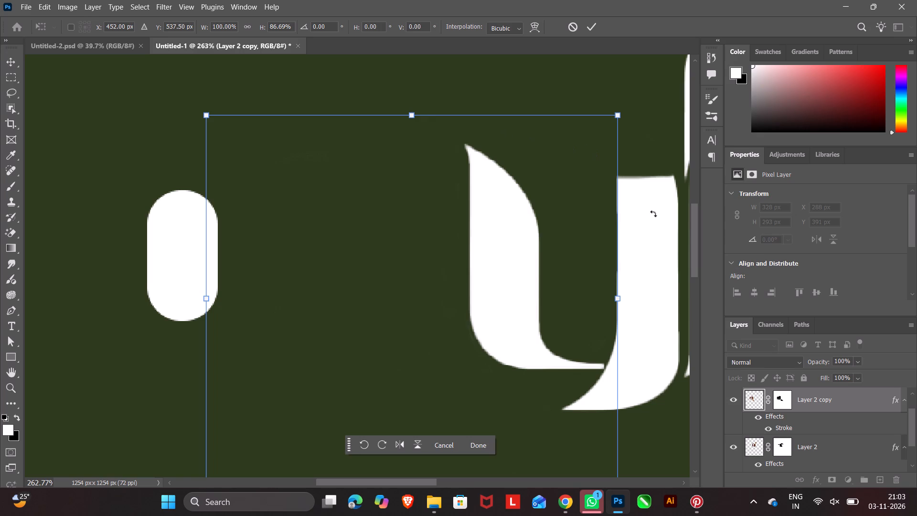
{"action": "left_click", "coordinate": [653, 214]}
{"action": "left_click", "coordinate": [480, 446]}
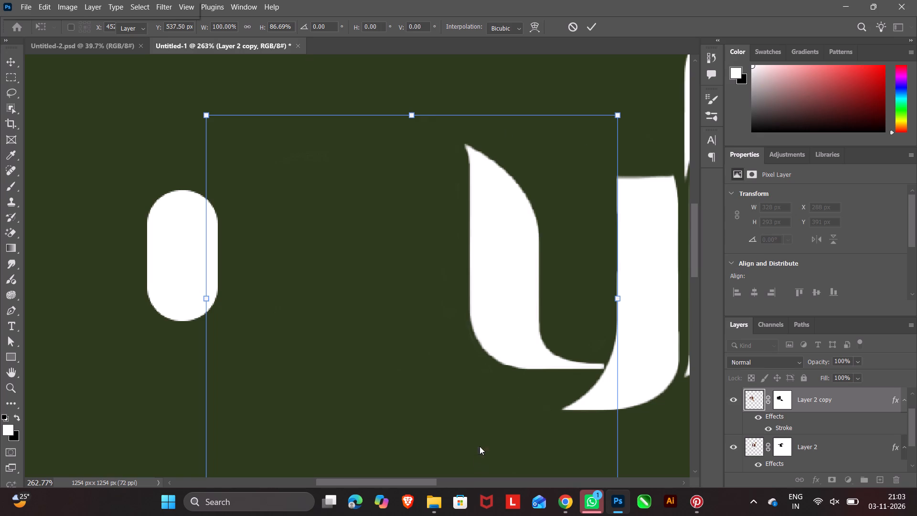
Activate the Layer 2 mask for painting with a white brush that adds to it.
{"action": "left_click", "coordinate": [660, 365]}
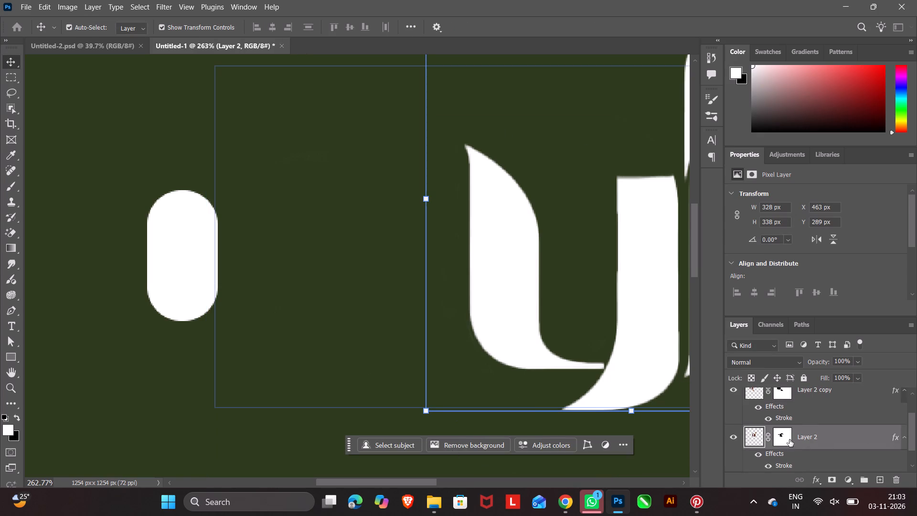
{"action": "left_click", "coordinate": [773, 438]}
{"action": "left_click", "coordinate": [785, 440]}
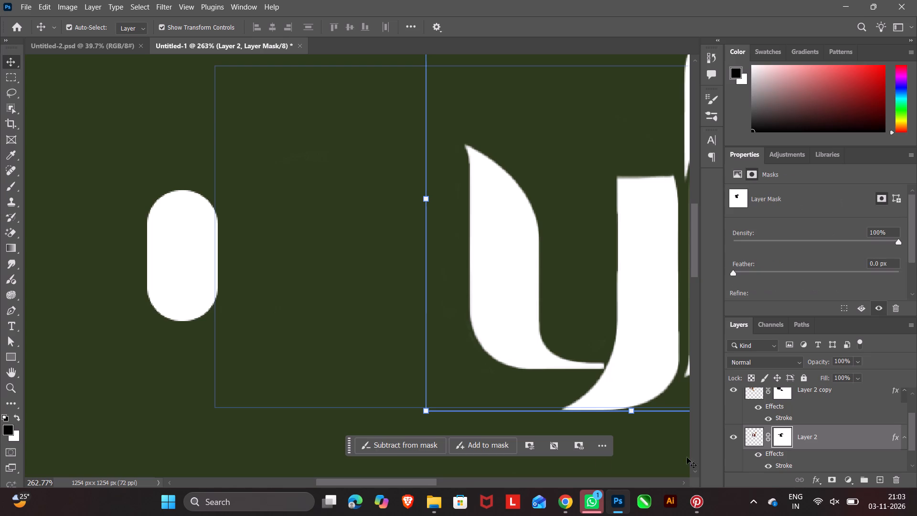
{"action": "left_click", "coordinate": [480, 445]}
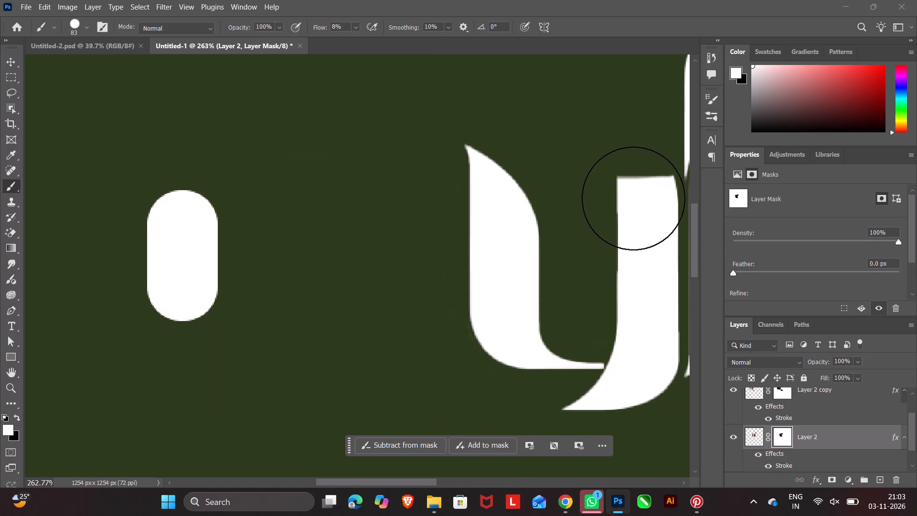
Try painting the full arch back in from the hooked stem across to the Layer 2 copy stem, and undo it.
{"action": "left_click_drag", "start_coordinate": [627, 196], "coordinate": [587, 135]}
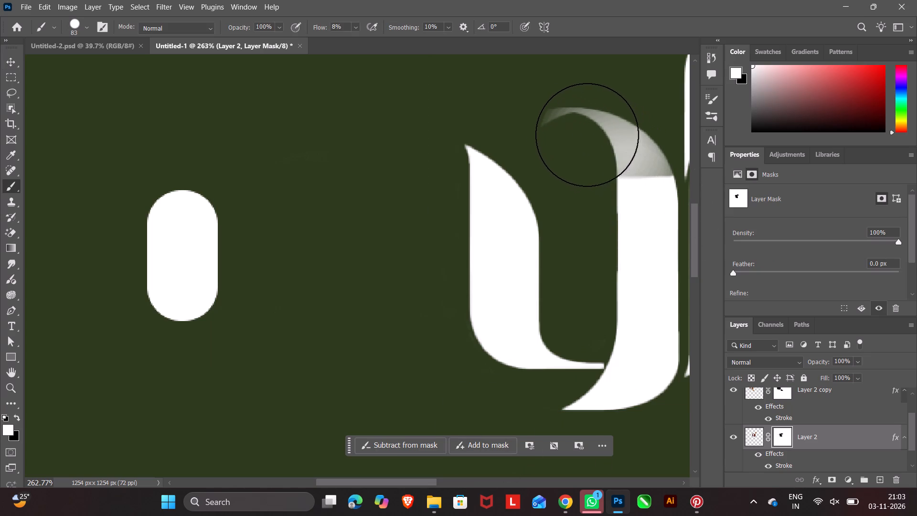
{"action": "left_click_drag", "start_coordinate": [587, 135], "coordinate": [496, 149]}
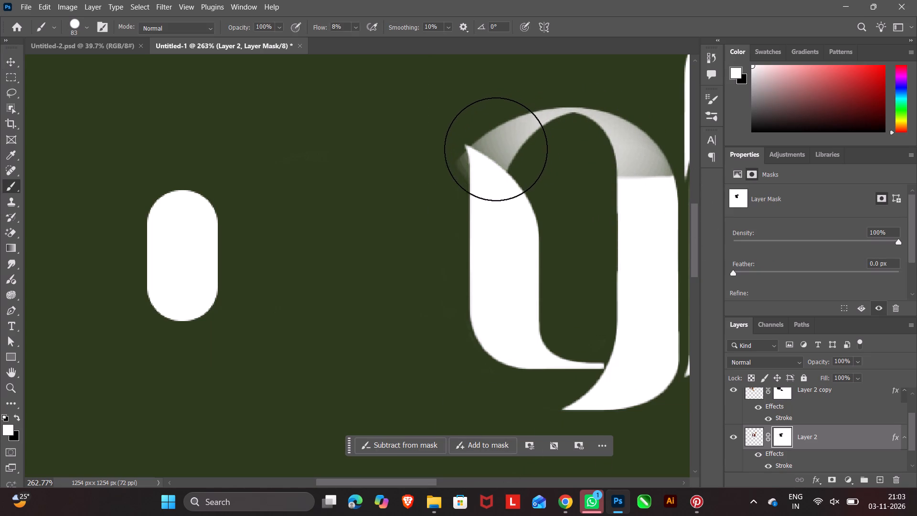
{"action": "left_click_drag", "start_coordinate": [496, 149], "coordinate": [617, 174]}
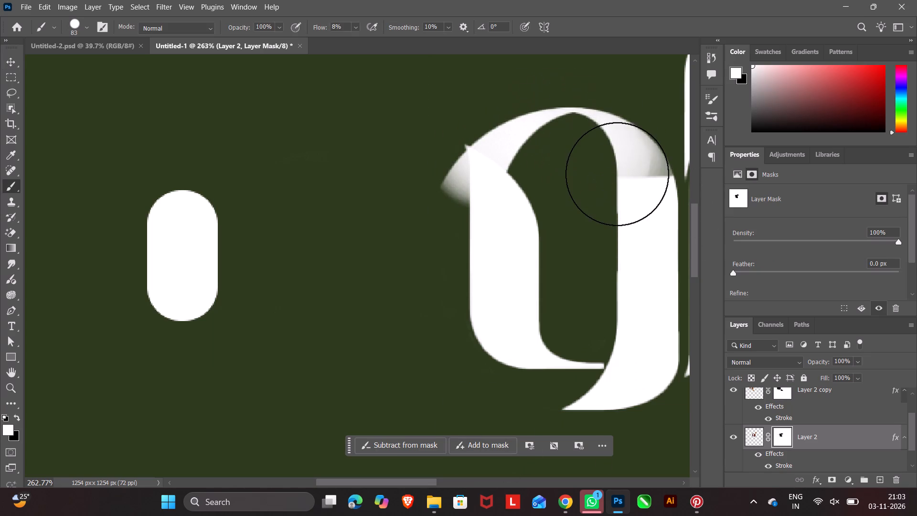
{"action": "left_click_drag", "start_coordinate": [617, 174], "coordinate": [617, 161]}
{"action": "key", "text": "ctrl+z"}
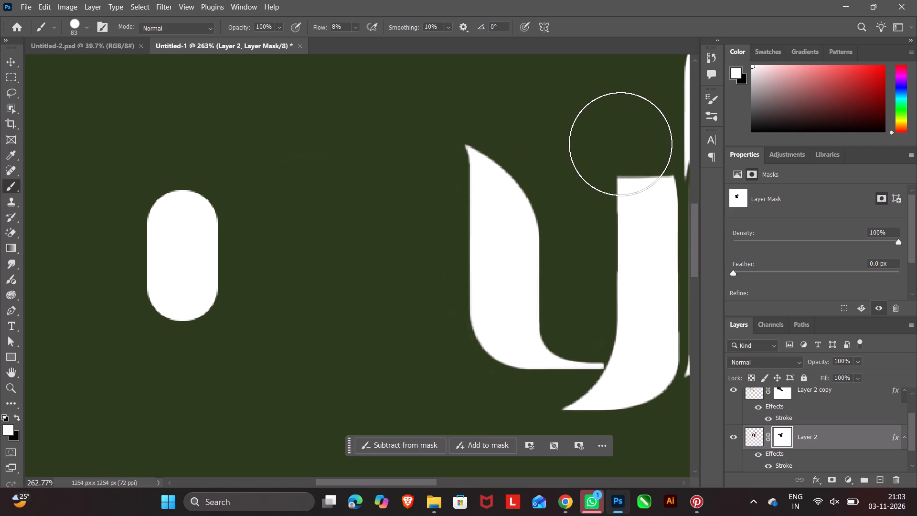
Restore the curved upper end of the hooked stem on the Layer 2 mask, extending just past the arch's peak.
{"action": "left_click", "coordinate": [621, 143]}
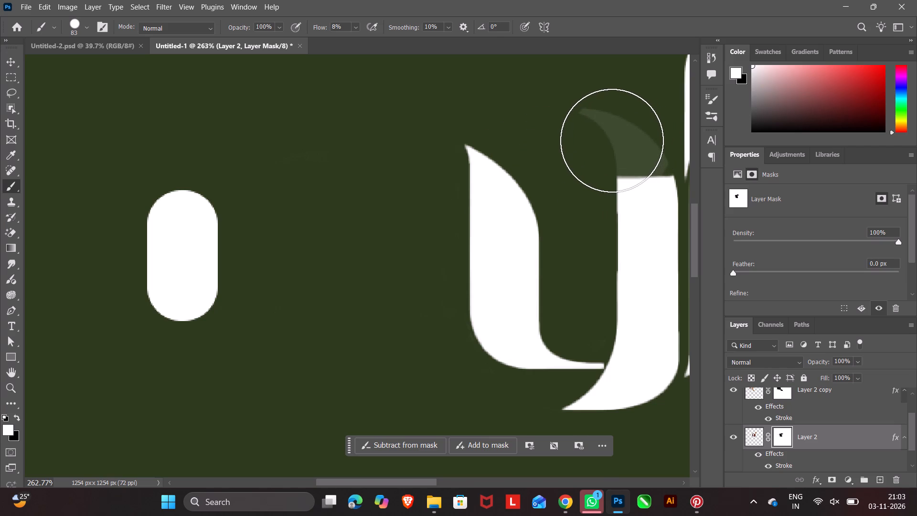
{"action": "triple_click", "coordinate": [611, 141]}
{"action": "triple_click", "coordinate": [611, 141]}
{"action": "triple_click", "coordinate": [612, 141]}
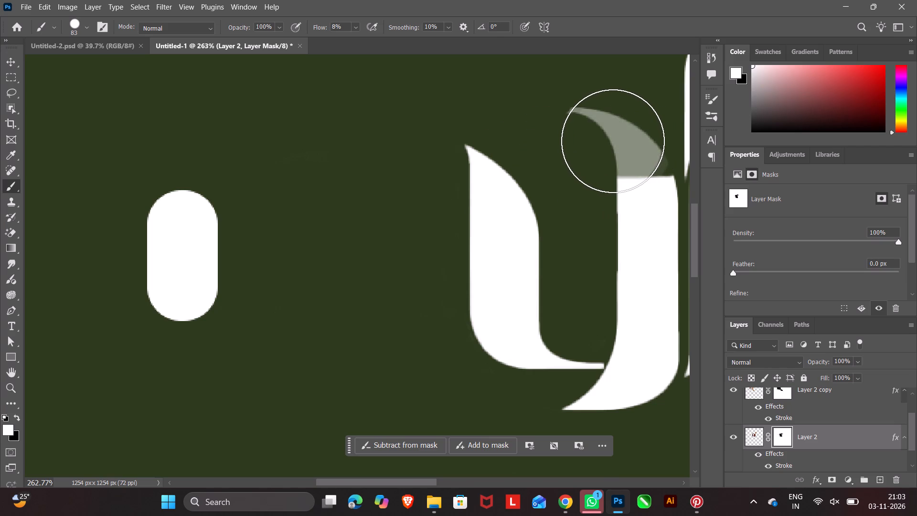
{"action": "left_click", "coordinate": [613, 142]}
{"action": "left_click_drag", "start_coordinate": [613, 142], "coordinate": [618, 148]}
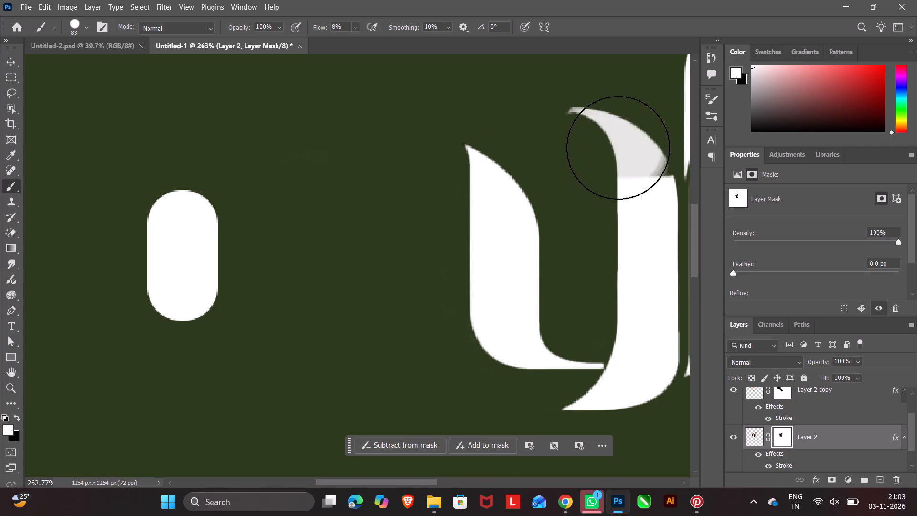
{"action": "left_click_drag", "start_coordinate": [618, 148], "coordinate": [638, 227]}
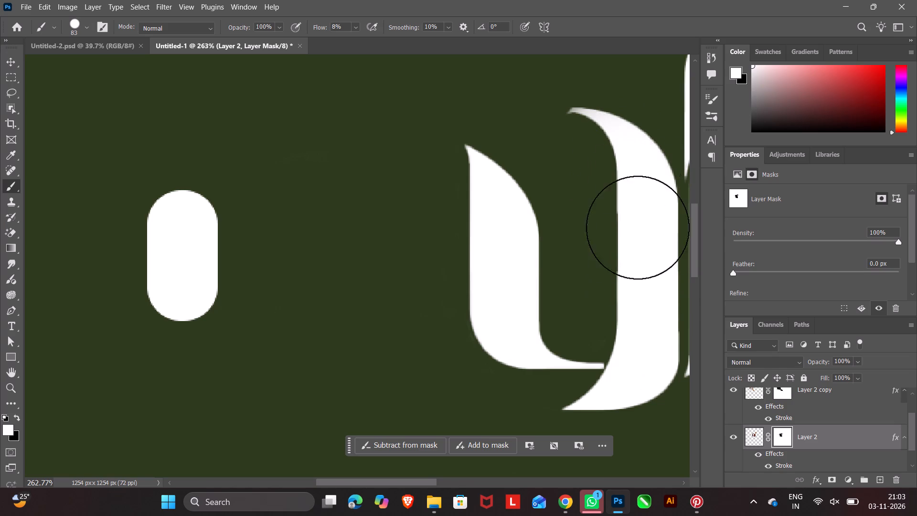
{"action": "left_click_drag", "start_coordinate": [638, 227], "coordinate": [630, 283]}
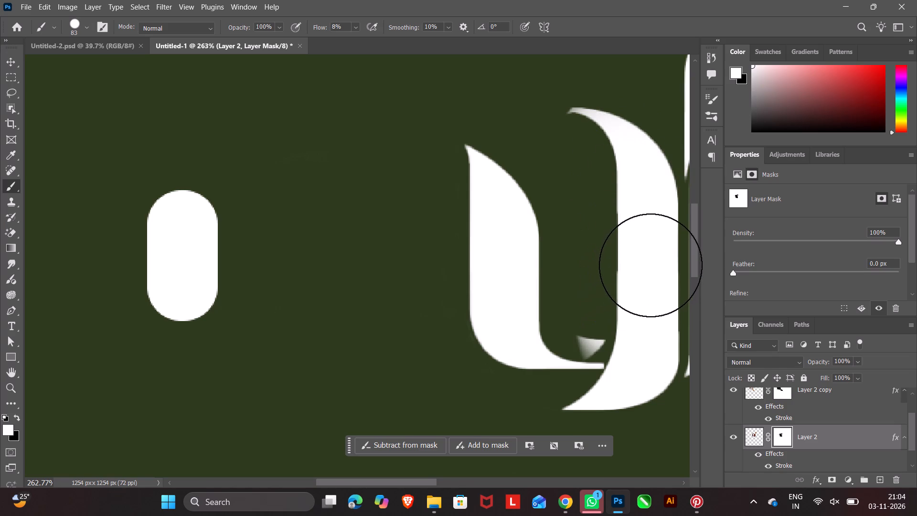
{"action": "key", "text": "ctrl+z"}
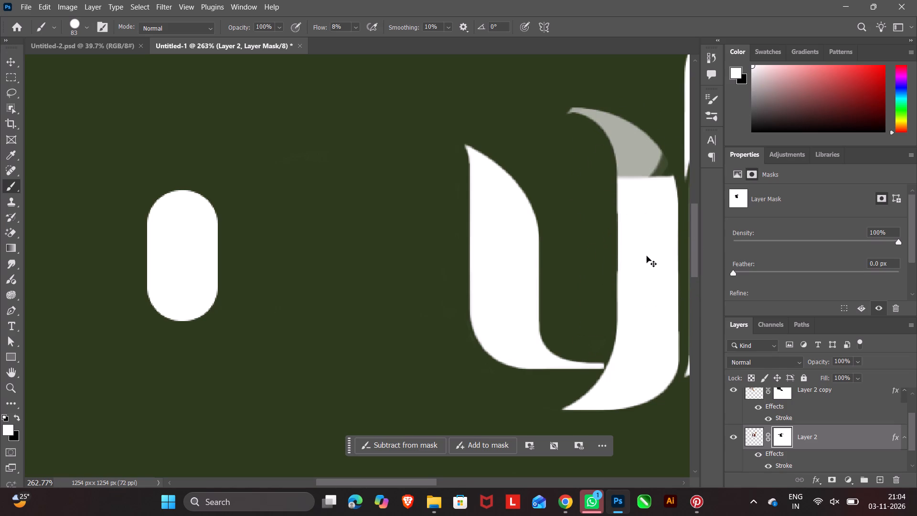
{"action": "left_click_drag", "start_coordinate": [645, 184], "coordinate": [648, 137]}
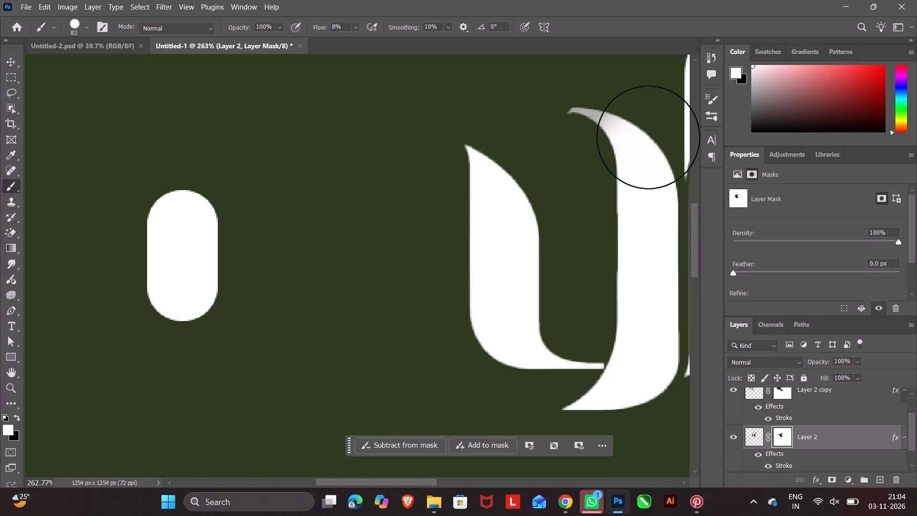
{"action": "left_click_drag", "start_coordinate": [648, 137], "coordinate": [605, 108]}
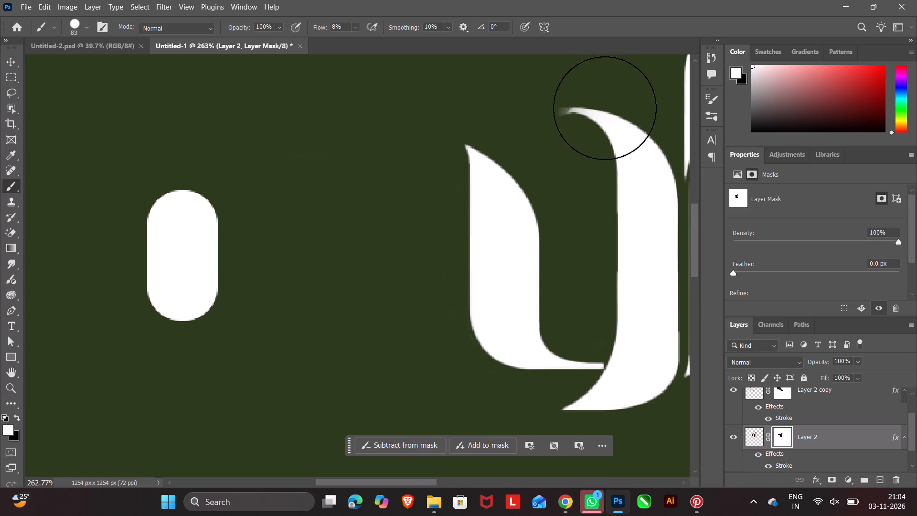
{"action": "left_click_drag", "start_coordinate": [605, 108], "coordinate": [602, 98]}
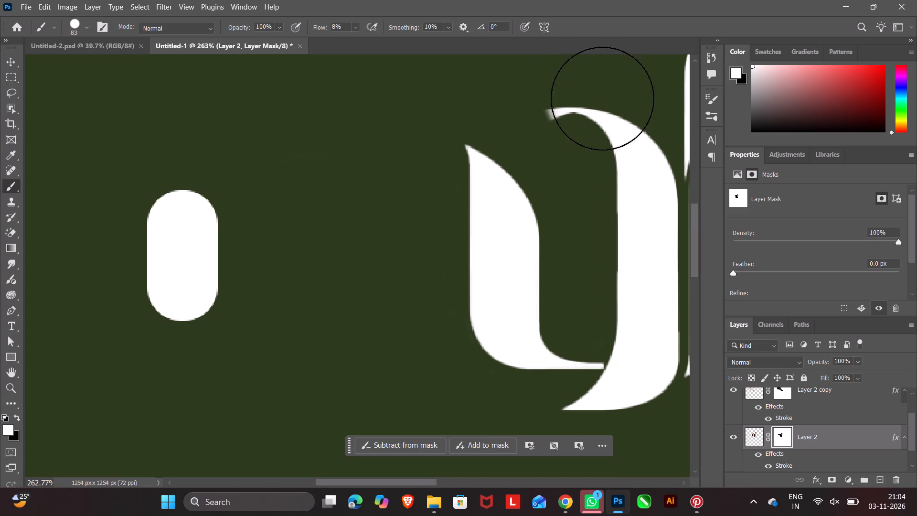
{"action": "left_click_drag", "start_coordinate": [602, 98], "coordinate": [640, 140]}
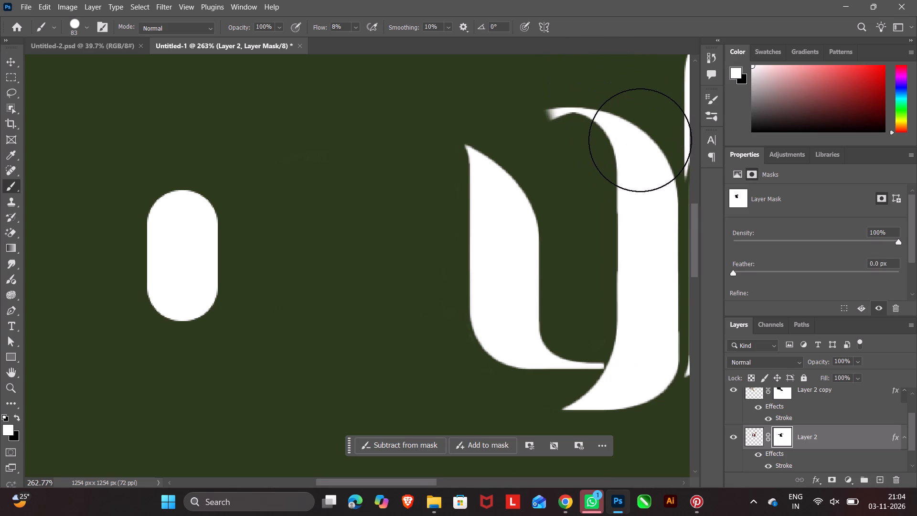
{"action": "left_click_drag", "start_coordinate": [640, 140], "coordinate": [674, 174]}
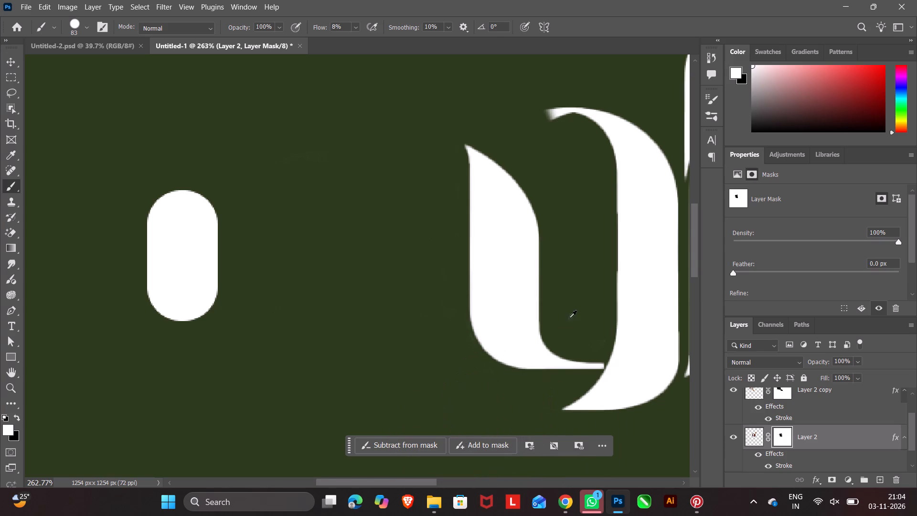
Using a 48 px hard round brush that subtracts from the Layer 2 mask, erase the faded arch tip extending past the peak.
{"action": "scroll", "coordinate": [584, 191], "scroll_direction": "up", "scroll_amount": 10, "text": "alt"}
{"action": "scroll", "coordinate": [578, 201], "scroll_direction": "down", "scroll_amount": 9}
{"action": "scroll", "coordinate": [563, 223], "scroll_direction": "up", "scroll_amount": 3}
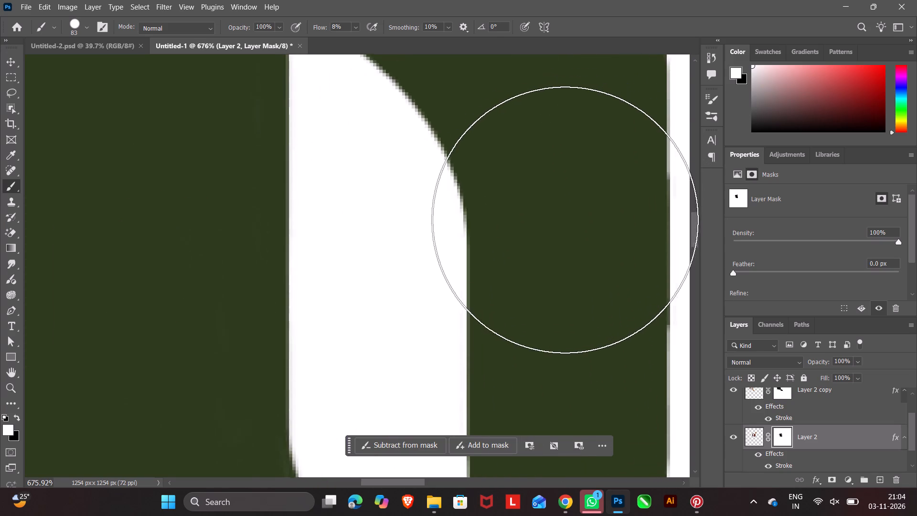
{"action": "scroll", "coordinate": [565, 220], "scroll_direction": "up", "scroll_amount": 20}
{"action": "scroll", "coordinate": [565, 220], "scroll_direction": "up", "scroll_amount": 9}
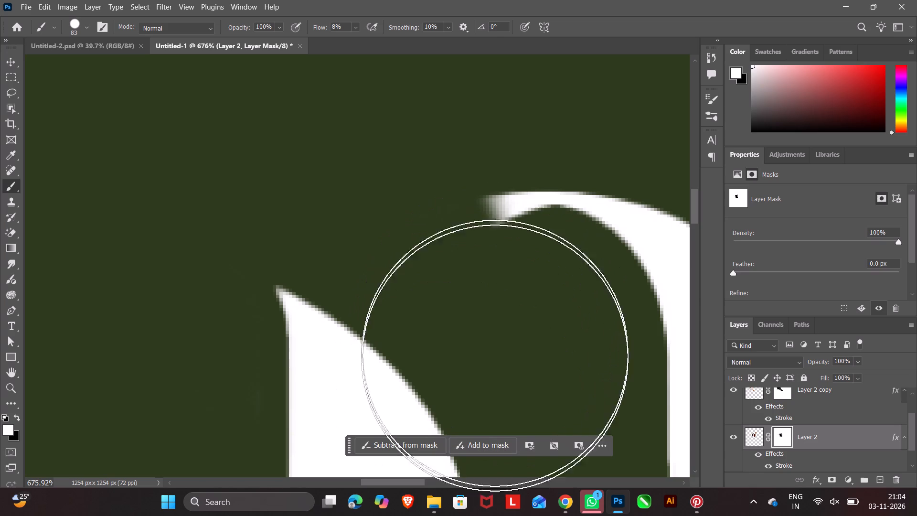
{"action": "right_click", "coordinate": [438, 242]}
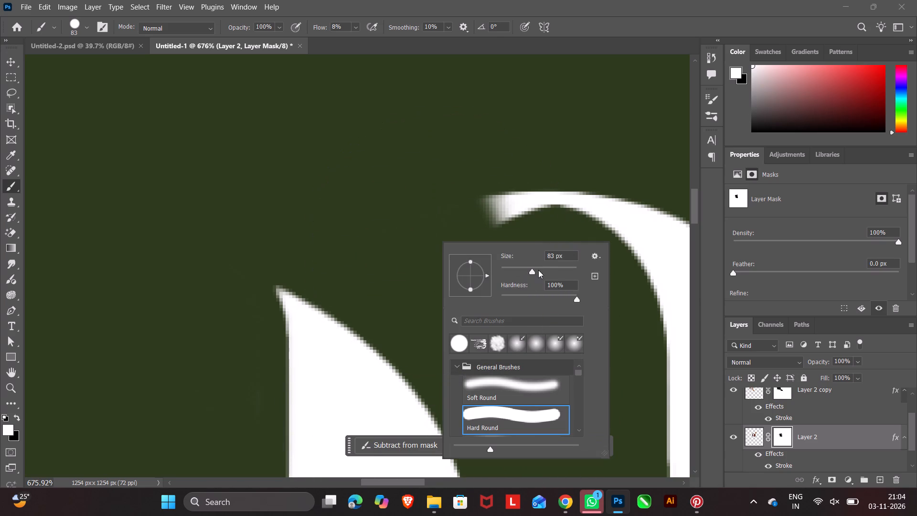
{"action": "left_click_drag", "start_coordinate": [531, 270], "coordinate": [519, 271]}
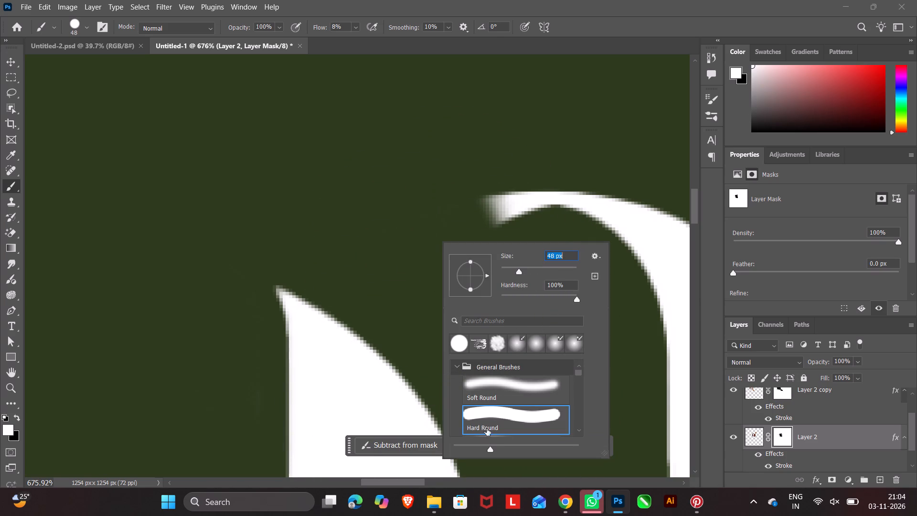
{"action": "left_click", "coordinate": [421, 444]}
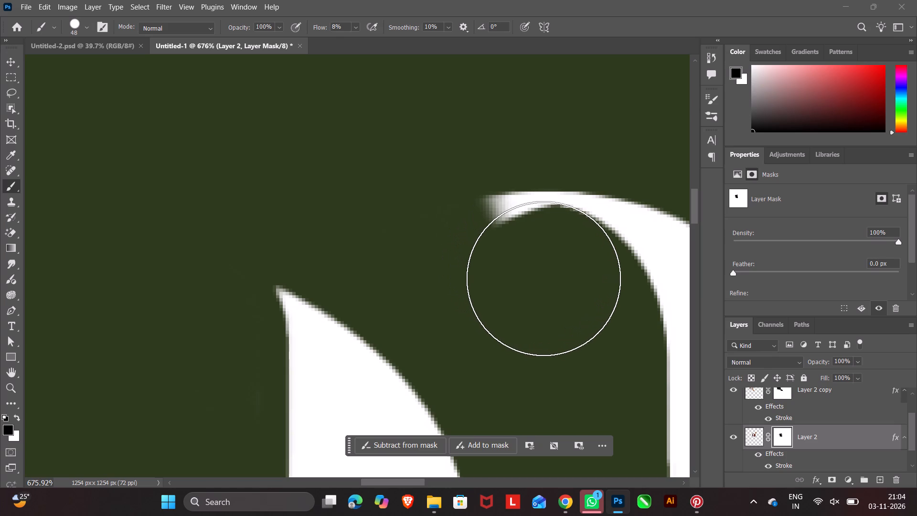
{"action": "triple_click", "coordinate": [521, 269]}
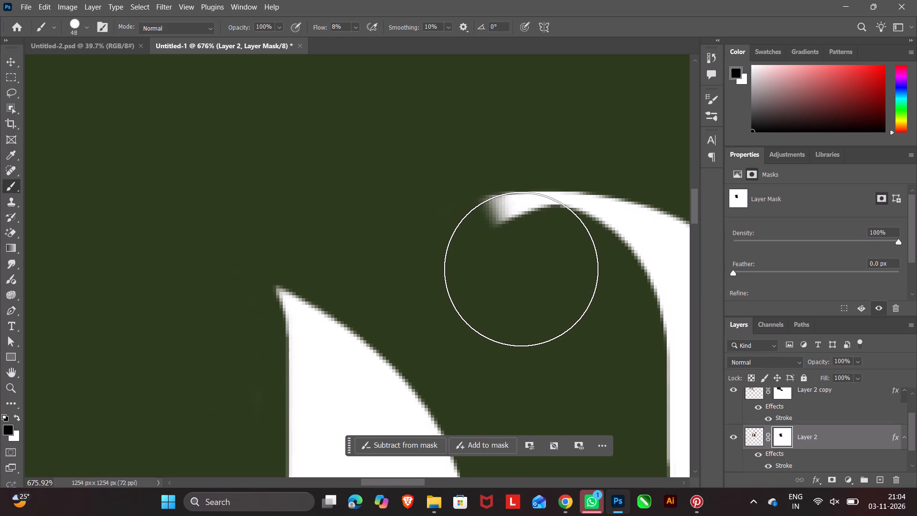
{"action": "double_click", "coordinate": [521, 269]}
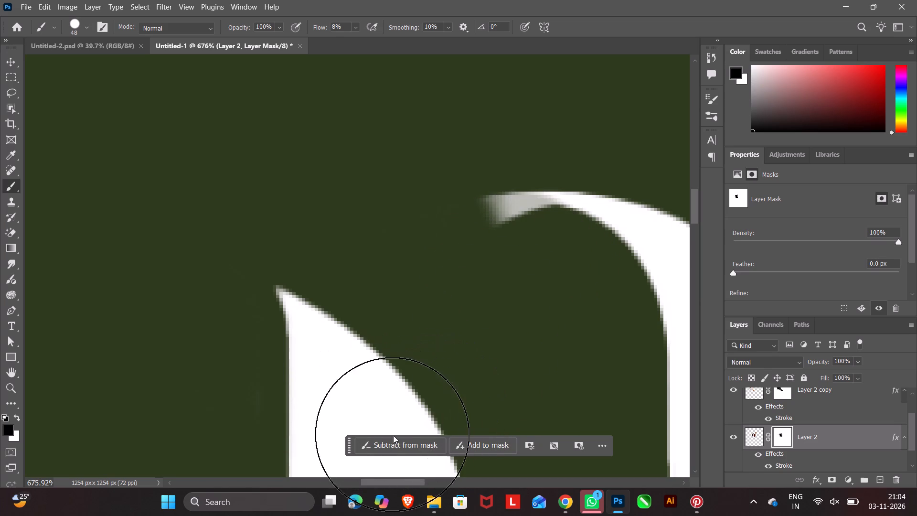
{"action": "left_click", "coordinate": [400, 444]}
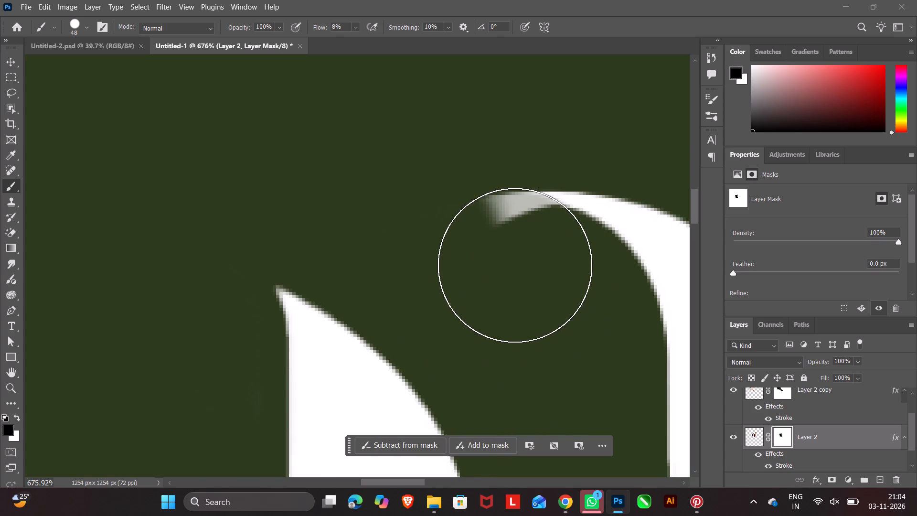
{"action": "left_click", "coordinate": [516, 264]}
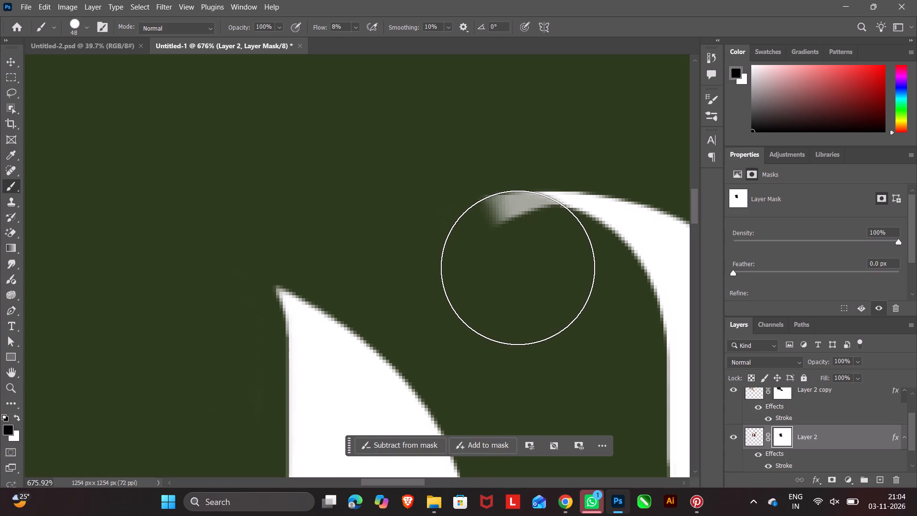
{"action": "triple_click", "coordinate": [518, 267]}
{"action": "triple_click", "coordinate": [518, 267]}
{"action": "triple_click", "coordinate": [518, 267]}
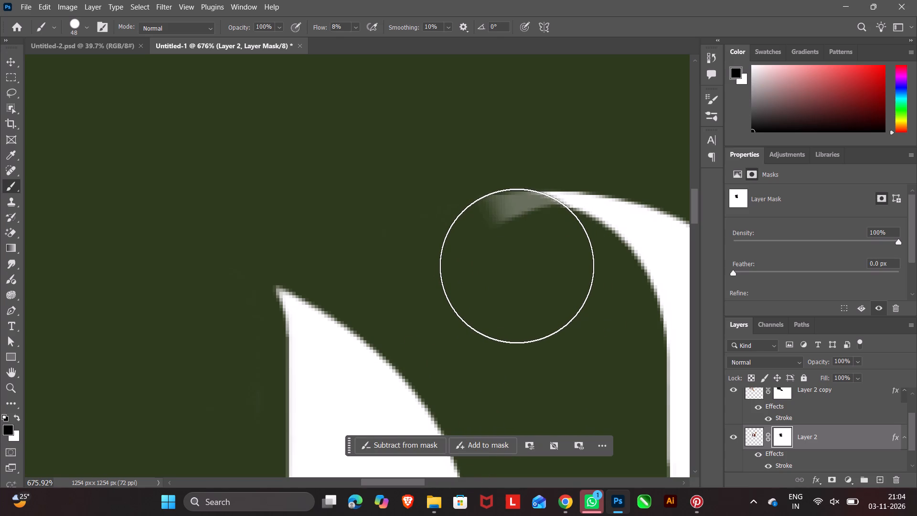
{"action": "triple_click", "coordinate": [517, 266]}
{"action": "triple_click", "coordinate": [517, 266]}
{"action": "triple_click", "coordinate": [517, 266]}
{"action": "triple_click", "coordinate": [517, 266]}
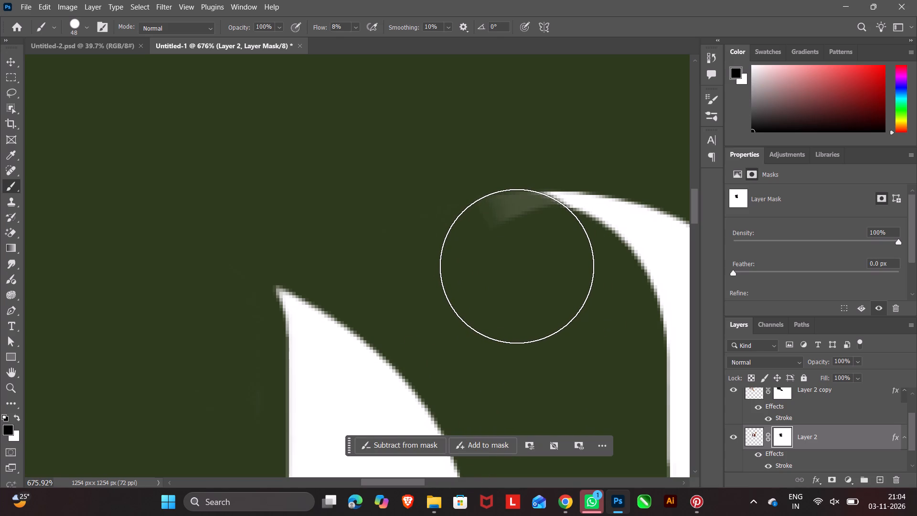
{"action": "triple_click", "coordinate": [517, 266]}
{"action": "triple_click", "coordinate": [517, 266]}
{"action": "triple_click", "coordinate": [517, 266]}
{"action": "triple_click", "coordinate": [517, 266]}
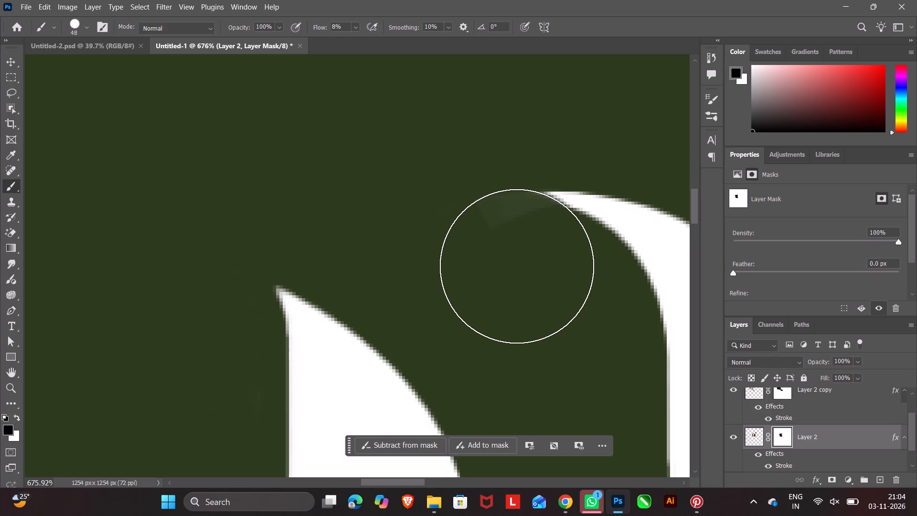
{"action": "triple_click", "coordinate": [517, 266]}
{"action": "triple_click", "coordinate": [517, 266]}
{"action": "triple_click", "coordinate": [517, 266]}
{"action": "triple_click", "coordinate": [517, 266]}
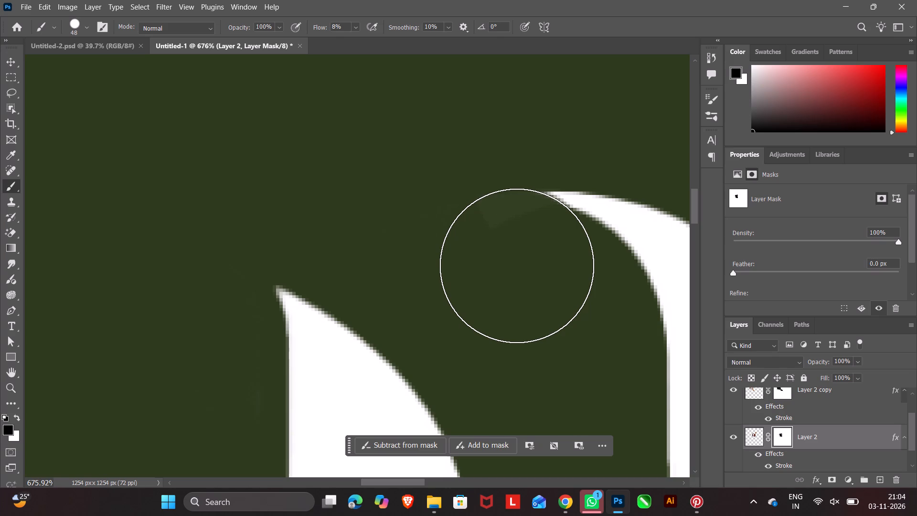
Trim the underside of the arch tip on the Layer 2 mask so the hooked stem's upper end tapers to a thin point.
{"action": "left_click_drag", "start_coordinate": [504, 260], "coordinate": [496, 255]}
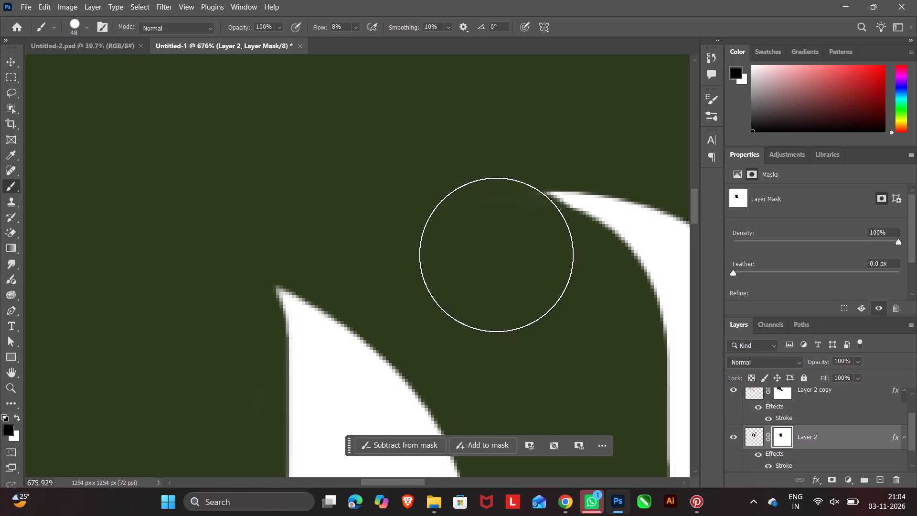
{"action": "left_click_drag", "start_coordinate": [496, 255], "coordinate": [538, 277]}
{"action": "left_click", "coordinate": [538, 272]}
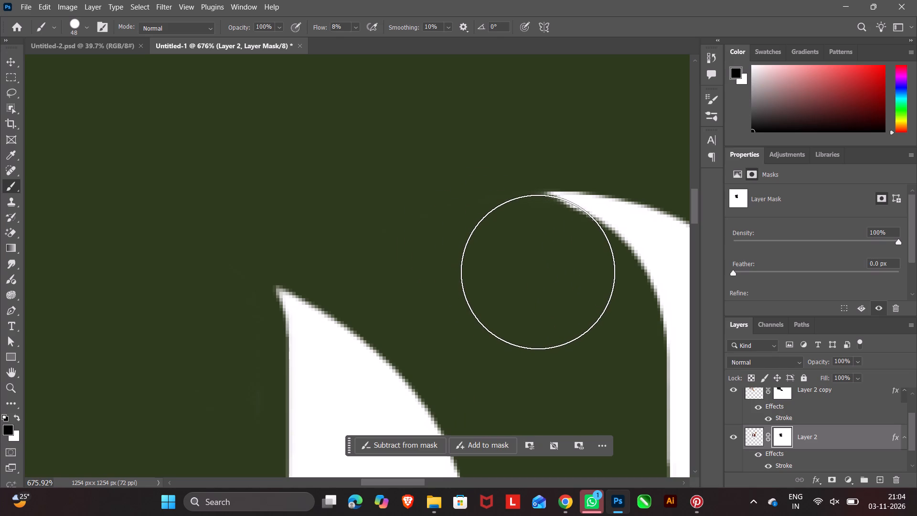
{"action": "triple_click", "coordinate": [538, 272]}
{"action": "triple_click", "coordinate": [538, 272]}
{"action": "triple_click", "coordinate": [538, 272]}
{"action": "triple_click", "coordinate": [538, 272]}
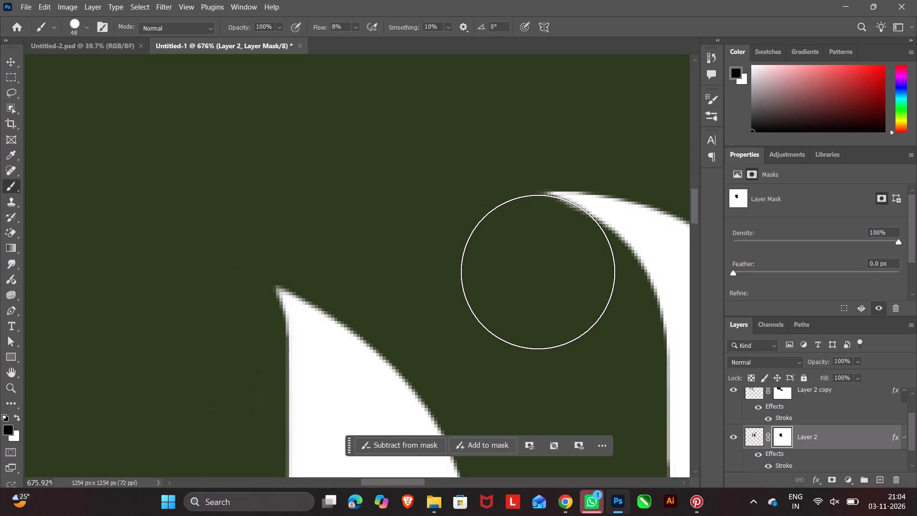
{"action": "left_click", "coordinate": [538, 272]}
{"action": "triple_click", "coordinate": [538, 272]}
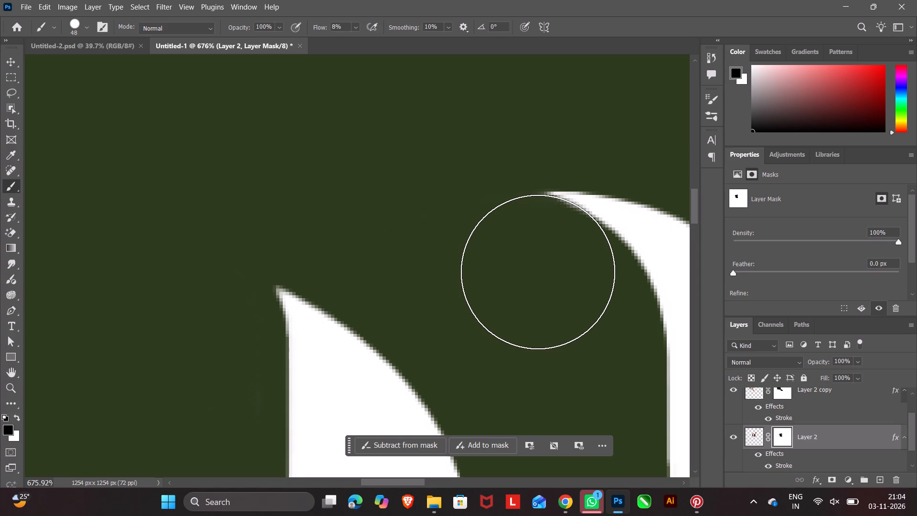
{"action": "triple_click", "coordinate": [538, 272]}
{"action": "triple_click", "coordinate": [538, 272]}
{"action": "triple_click", "coordinate": [538, 272]}
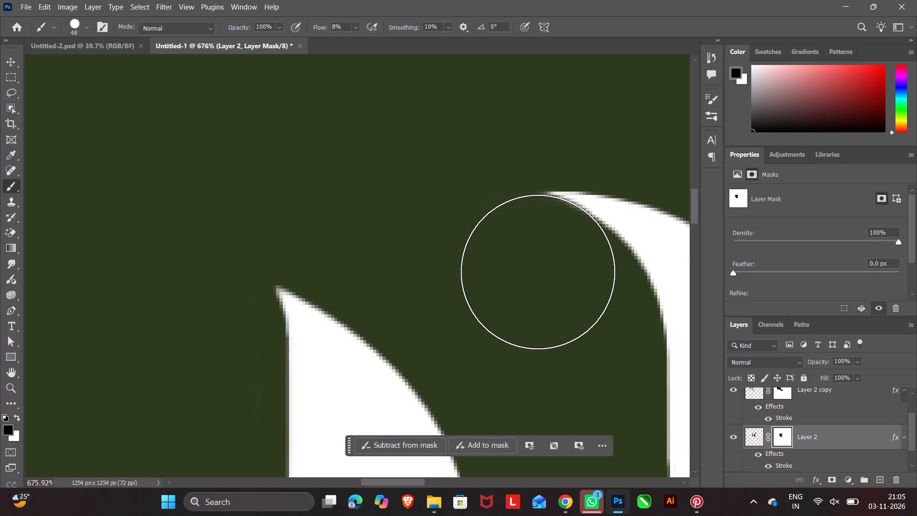
{"action": "triple_click", "coordinate": [538, 272]}
{"action": "double_click", "coordinate": [538, 272]}
{"action": "triple_click", "coordinate": [538, 271]}
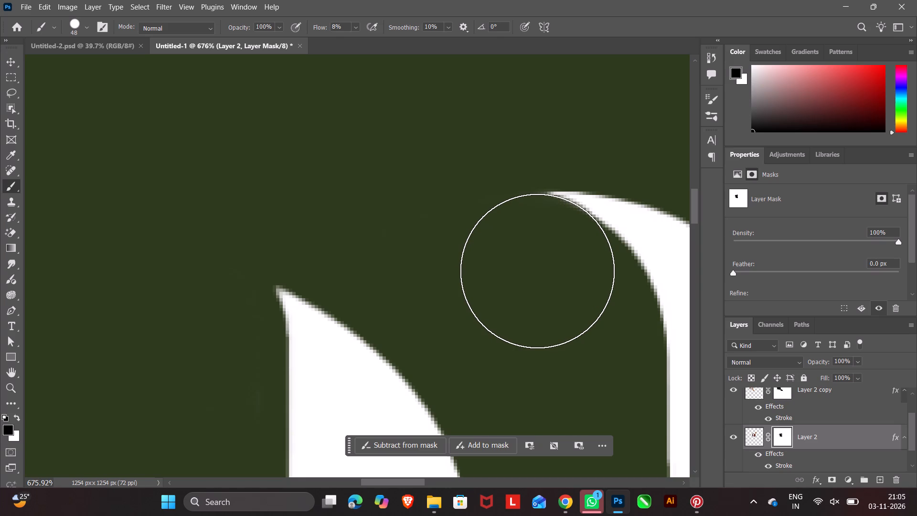
{"action": "triple_click", "coordinate": [537, 271]}
{"action": "triple_click", "coordinate": [537, 271]}
{"action": "triple_click", "coordinate": [537, 271]}
{"action": "triple_click", "coordinate": [537, 271]}
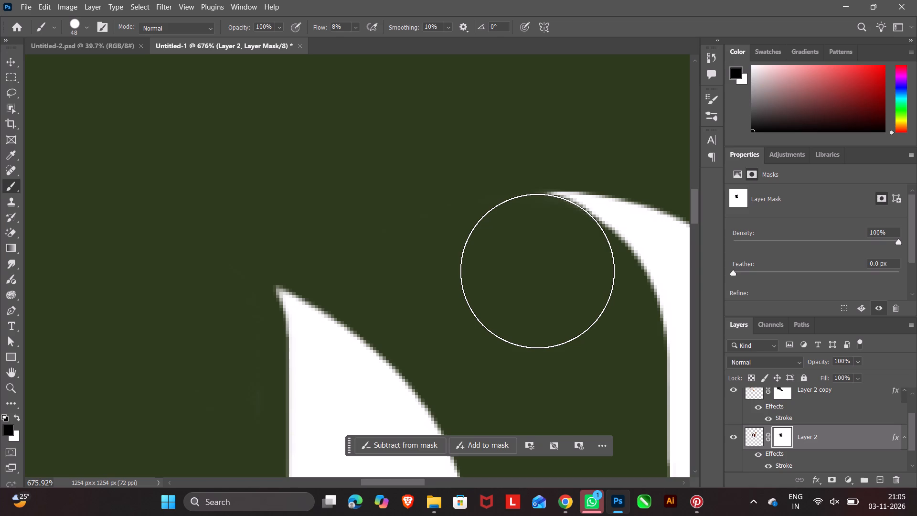
{"action": "left_click", "coordinate": [537, 271]}
Transform the Layer 2 copy stem to about 100.9% width and 89.4% height, and move it up about 30 px.
{"action": "scroll", "coordinate": [487, 322], "scroll_direction": "down", "scroll_amount": 4}
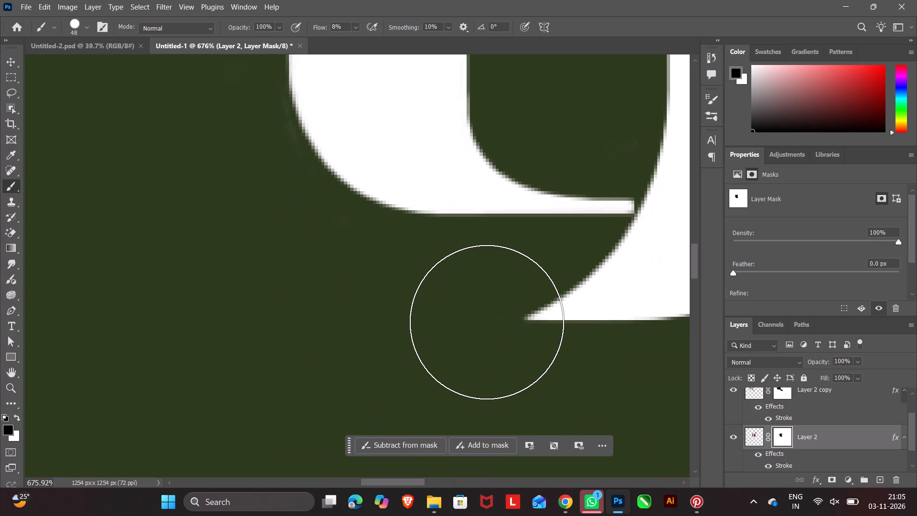
{"action": "scroll", "coordinate": [487, 322], "scroll_direction": "down", "scroll_amount": 3}
{"action": "scroll", "coordinate": [487, 322], "scroll_direction": "up", "scroll_amount": 1}
{"action": "scroll", "coordinate": [487, 322], "scroll_direction": "right", "scroll_amount": 1}
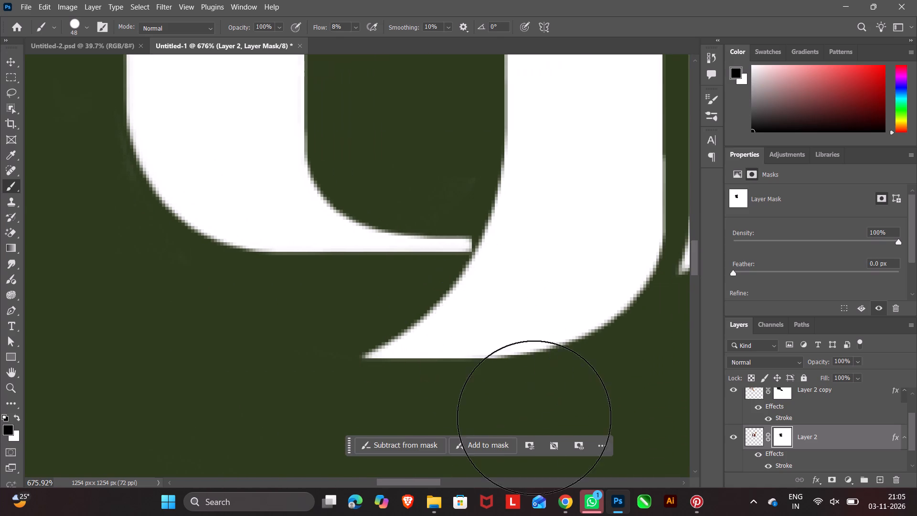
{"action": "left_click", "coordinate": [12, 62]}
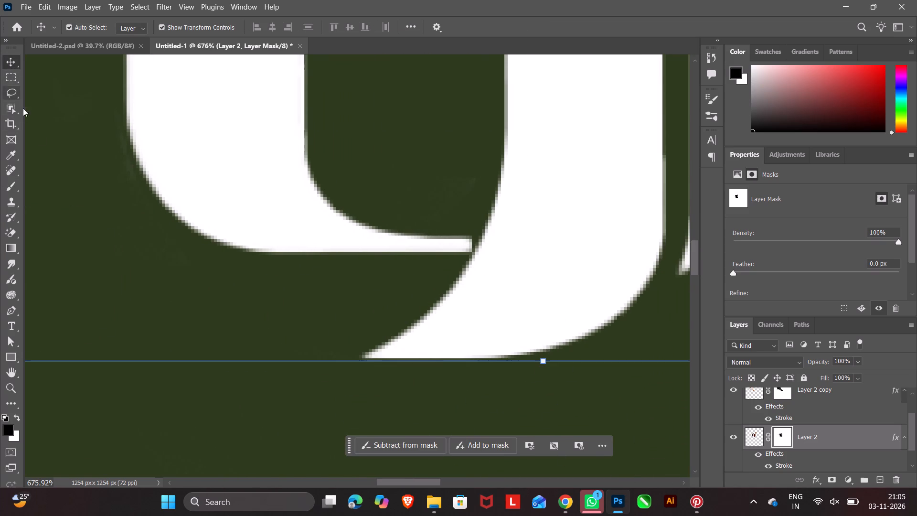
{"action": "scroll", "coordinate": [163, 313], "scroll_direction": "down", "scroll_amount": 17, "text": "alt"}
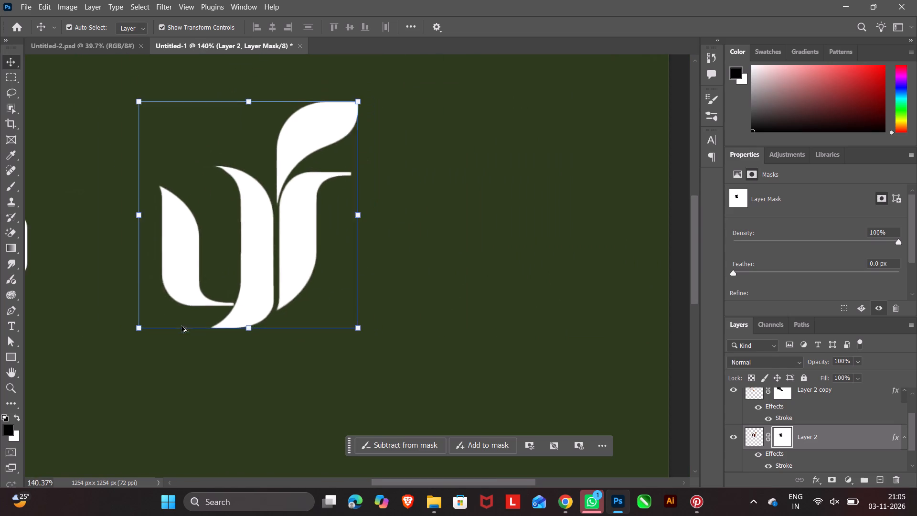
{"action": "scroll", "coordinate": [181, 326], "scroll_direction": "down", "scroll_amount": 2, "text": "alt"}
{"action": "scroll", "coordinate": [304, 387], "scroll_direction": "left", "scroll_amount": 5}
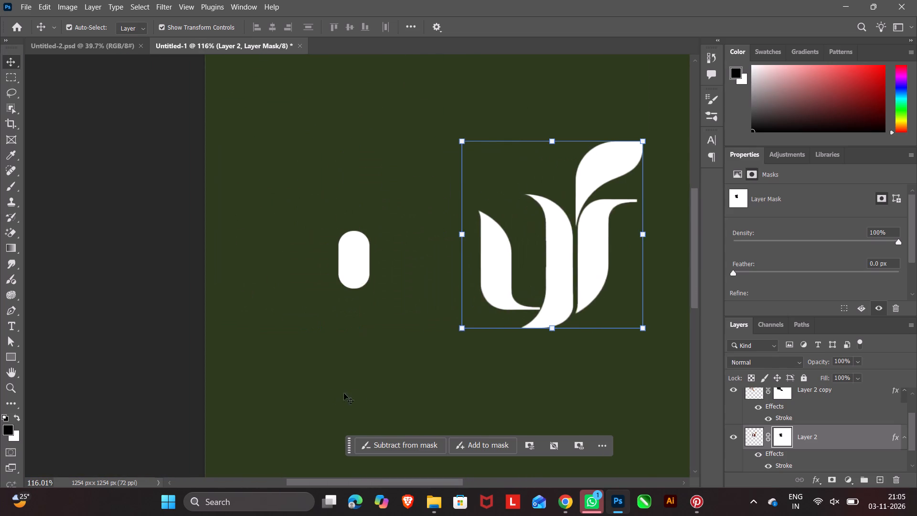
{"action": "scroll", "coordinate": [355, 388], "scroll_direction": "right", "scroll_amount": 2}
{"action": "scroll", "coordinate": [360, 327], "scroll_direction": "up", "scroll_amount": 2}
{"action": "scroll", "coordinate": [424, 329], "scroll_direction": "up", "scroll_amount": 1}
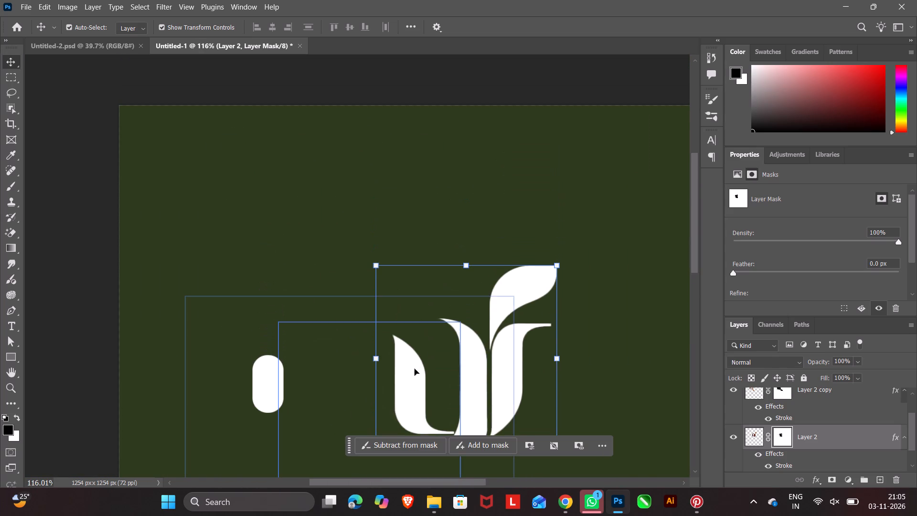
{"action": "left_click", "coordinate": [414, 369]}
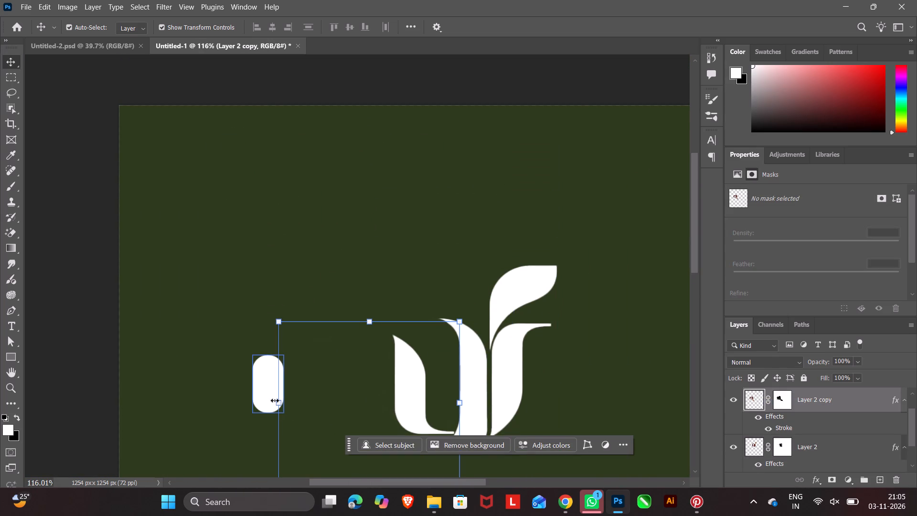
{"action": "left_click_drag", "start_coordinate": [279, 403], "coordinate": [294, 404]}
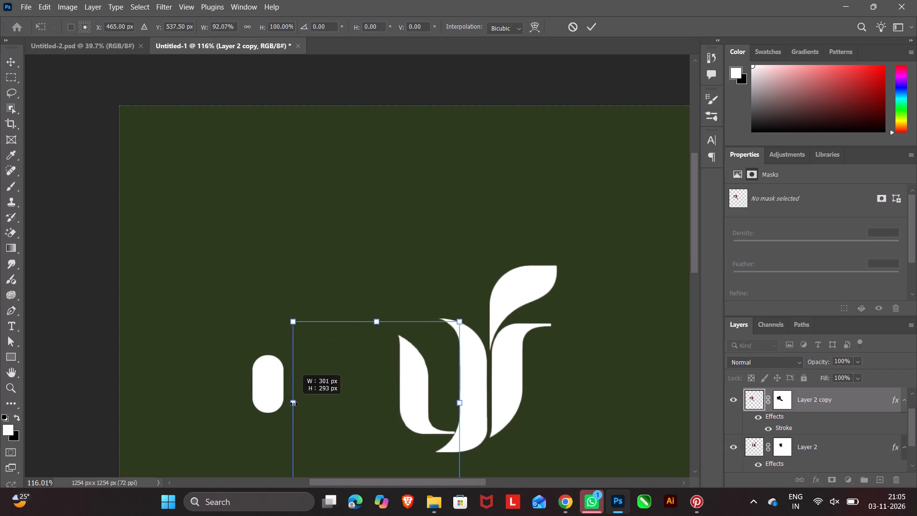
{"action": "left_click_drag", "start_coordinate": [294, 404], "coordinate": [295, 404]}
{"action": "left_click", "coordinate": [376, 321]}
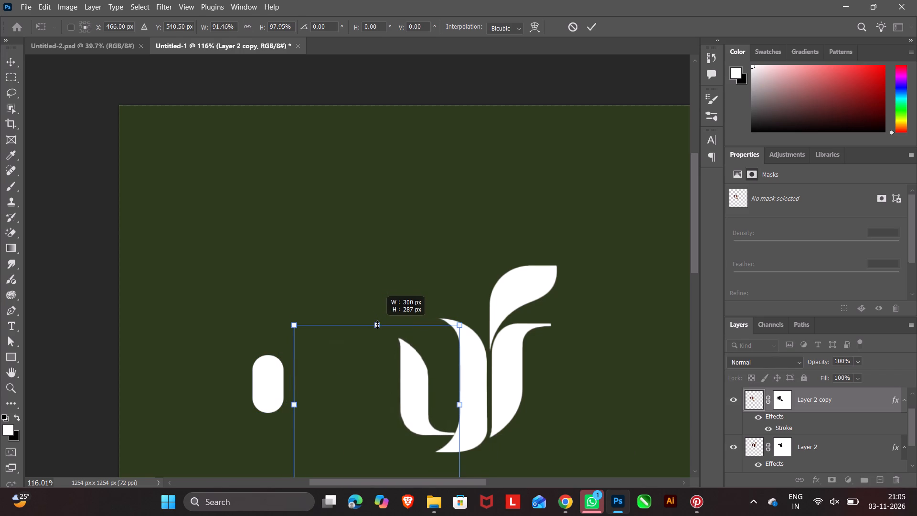
{"action": "left_click_drag", "start_coordinate": [297, 406], "coordinate": [316, 406]}
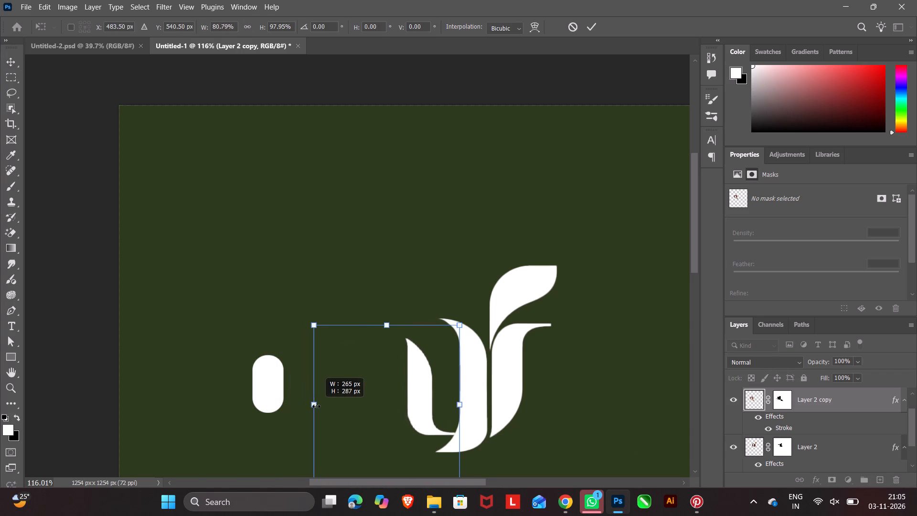
{"action": "left_click_drag", "start_coordinate": [316, 406], "coordinate": [279, 404]}
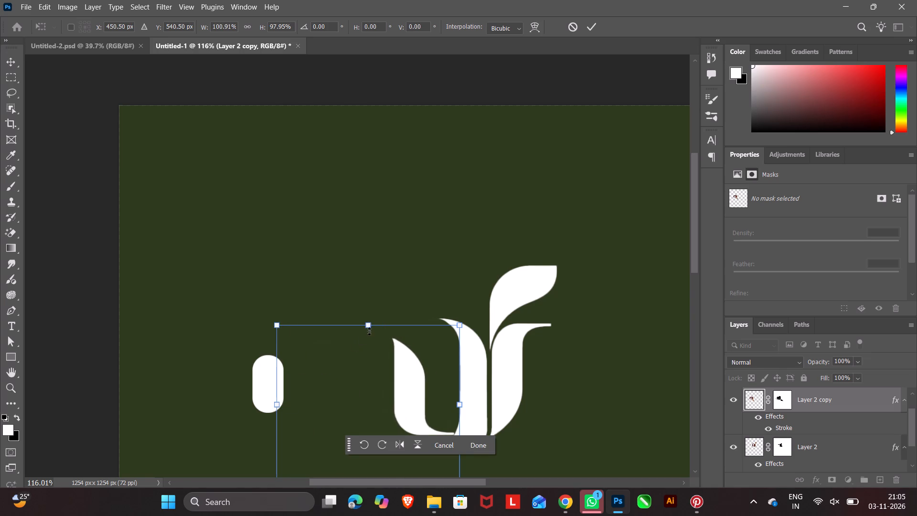
{"action": "left_click_drag", "start_coordinate": [365, 323], "coordinate": [366, 337]}
{"action": "left_click_drag", "start_coordinate": [410, 405], "coordinate": [409, 388]}
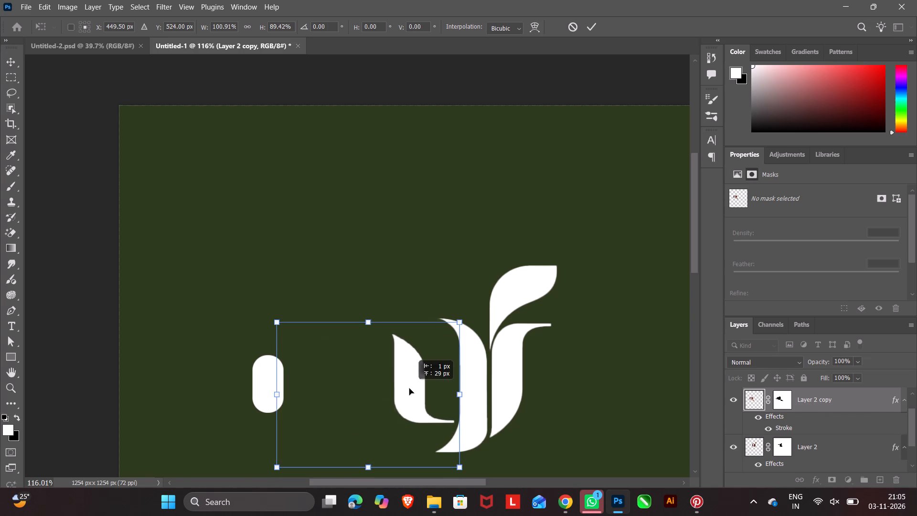
{"action": "left_click_drag", "start_coordinate": [409, 388], "coordinate": [409, 387]}
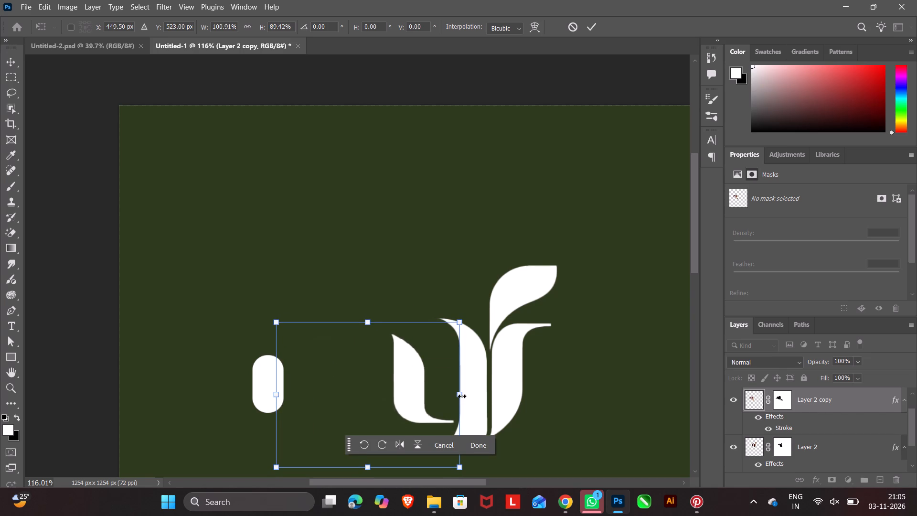
Narrow the Layer 2 copy stem to about 68% width and move it about 105 px right and 6 px up, beside the hooked stem.
{"action": "left_click_drag", "start_coordinate": [462, 395], "coordinate": [403, 397]}
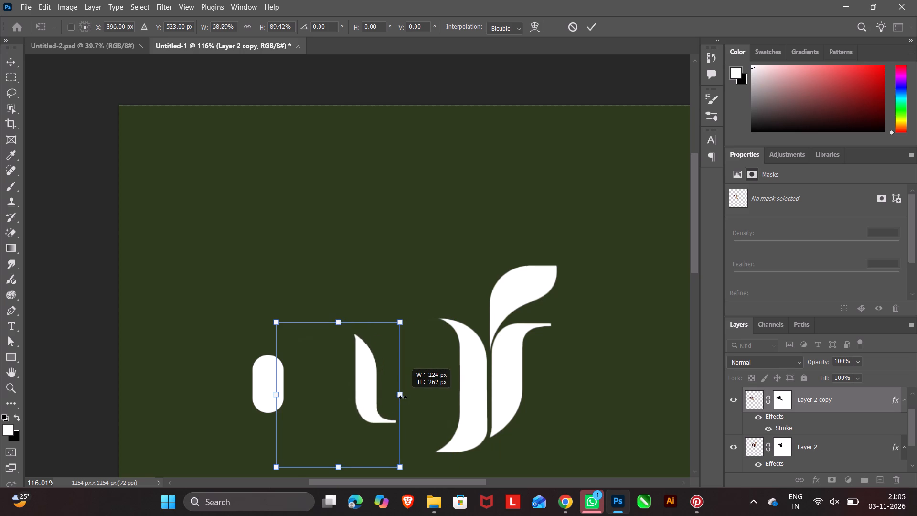
{"action": "left_click_drag", "start_coordinate": [403, 397], "coordinate": [402, 397]}
{"action": "left_click_drag", "start_coordinate": [366, 408], "coordinate": [421, 406]}
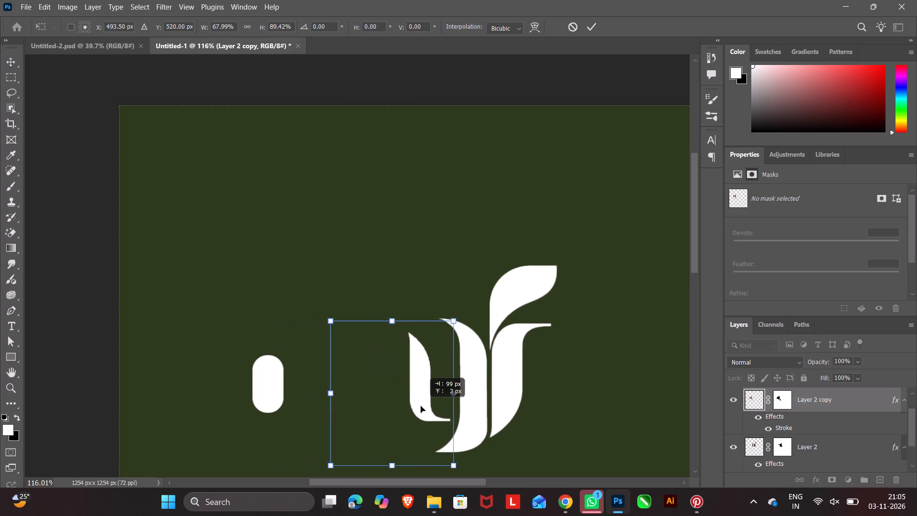
{"action": "left_click_drag", "start_coordinate": [421, 406], "coordinate": [424, 405]}
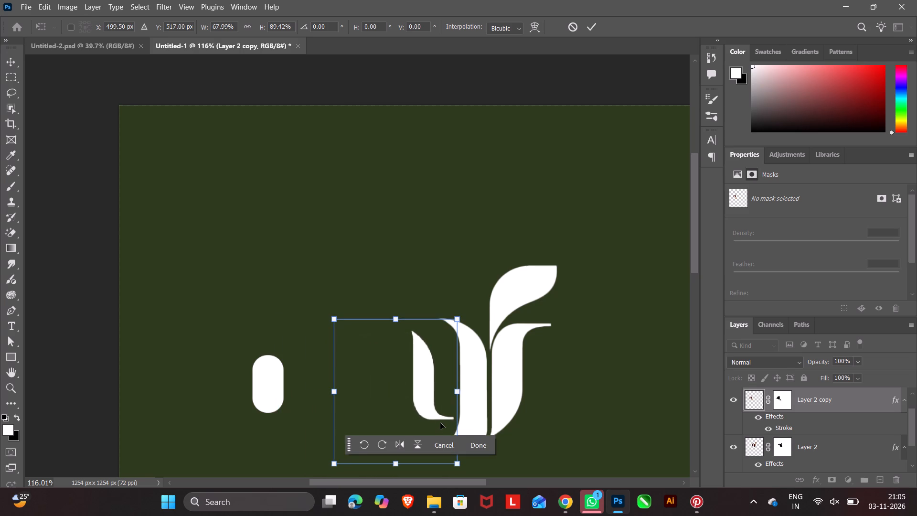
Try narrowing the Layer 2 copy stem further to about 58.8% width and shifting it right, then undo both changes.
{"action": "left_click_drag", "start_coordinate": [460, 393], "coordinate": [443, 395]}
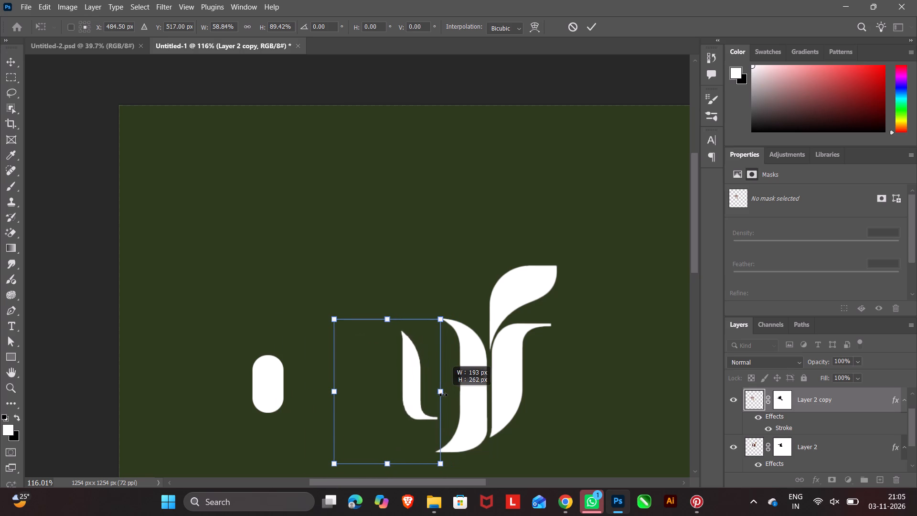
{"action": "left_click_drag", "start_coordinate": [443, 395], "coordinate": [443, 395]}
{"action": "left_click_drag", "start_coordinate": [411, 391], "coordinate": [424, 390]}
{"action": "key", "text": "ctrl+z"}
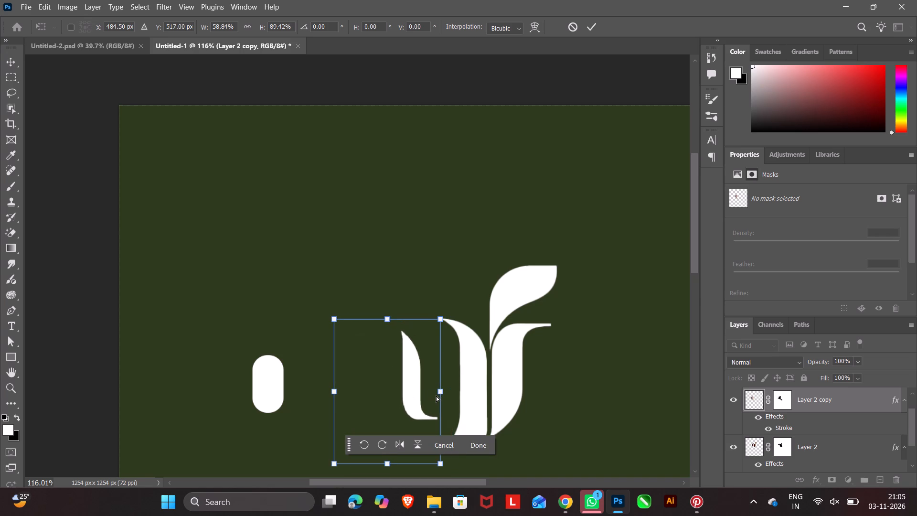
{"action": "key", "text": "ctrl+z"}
Widen the Layer 2 copy stem leftward to about 79.6% width and apply the transform.
{"action": "left_click_drag", "start_coordinate": [333, 392], "coordinate": [331, 392]}
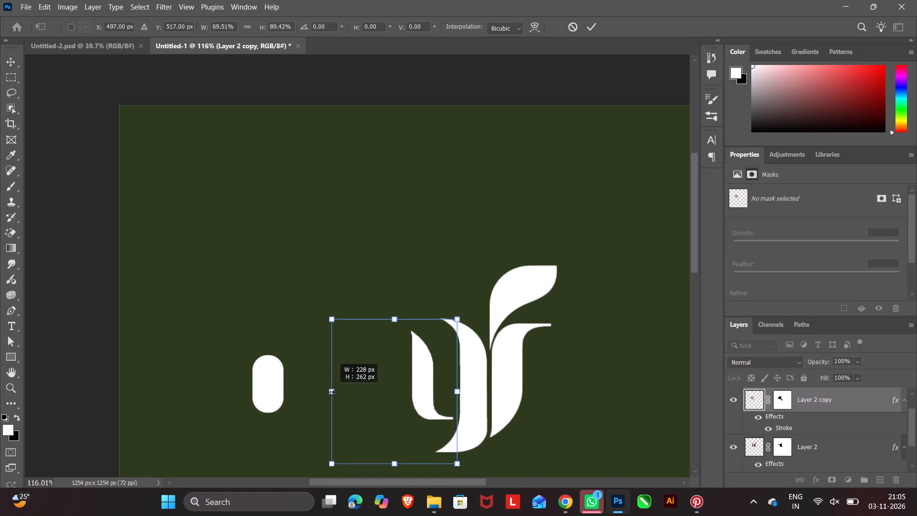
{"action": "left_click_drag", "start_coordinate": [331, 392], "coordinate": [312, 392]}
{"action": "left_click", "coordinate": [473, 441]}
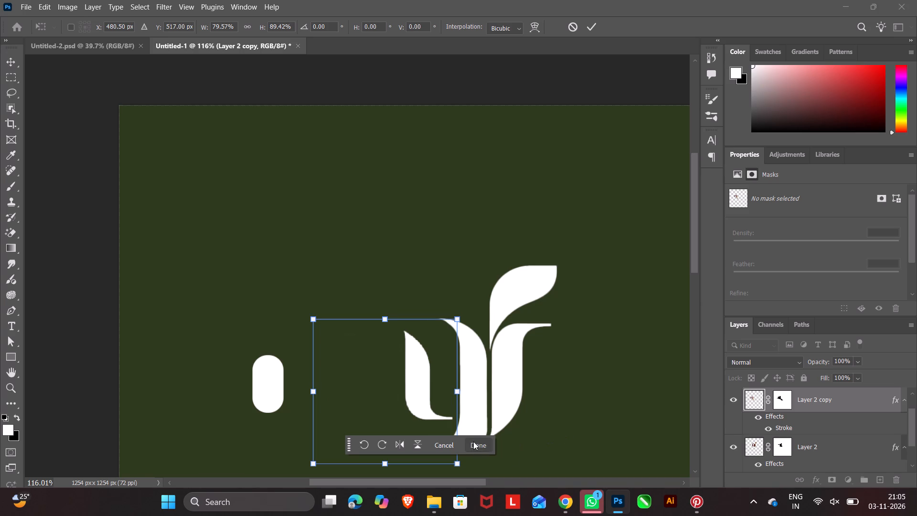
{"action": "left_click", "coordinate": [581, 406]}
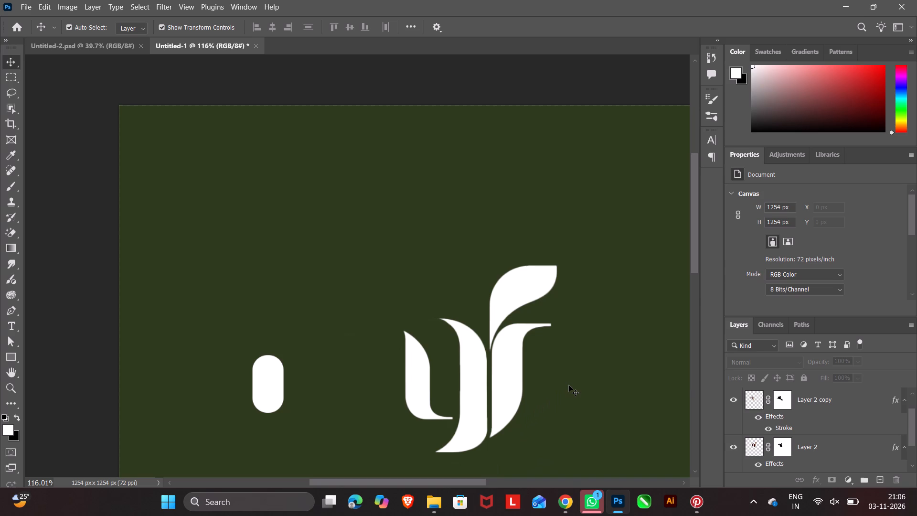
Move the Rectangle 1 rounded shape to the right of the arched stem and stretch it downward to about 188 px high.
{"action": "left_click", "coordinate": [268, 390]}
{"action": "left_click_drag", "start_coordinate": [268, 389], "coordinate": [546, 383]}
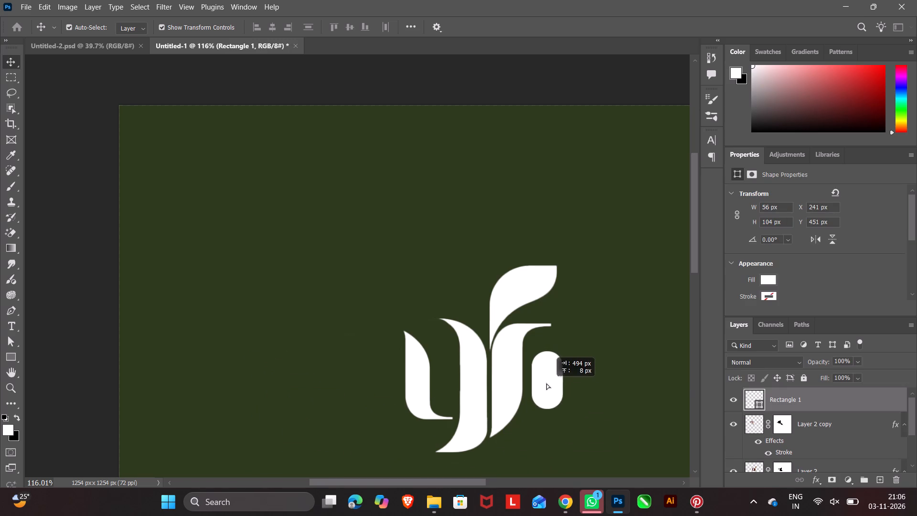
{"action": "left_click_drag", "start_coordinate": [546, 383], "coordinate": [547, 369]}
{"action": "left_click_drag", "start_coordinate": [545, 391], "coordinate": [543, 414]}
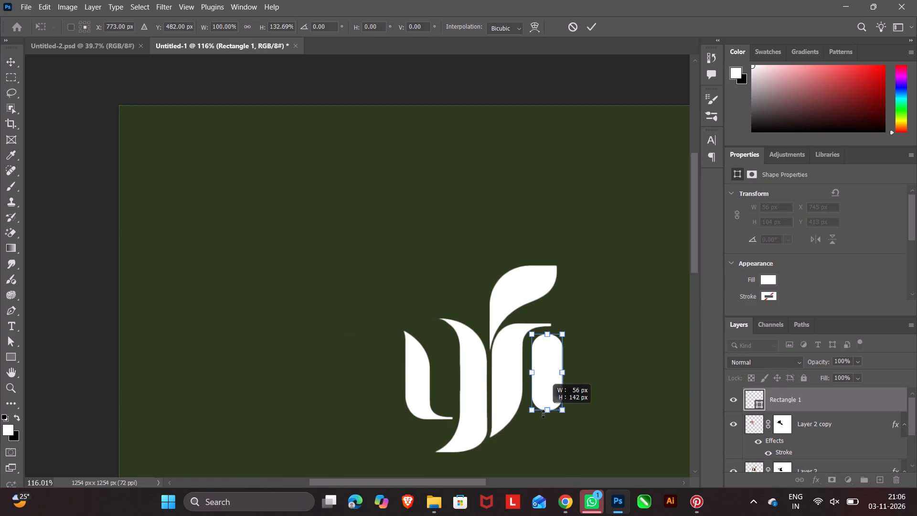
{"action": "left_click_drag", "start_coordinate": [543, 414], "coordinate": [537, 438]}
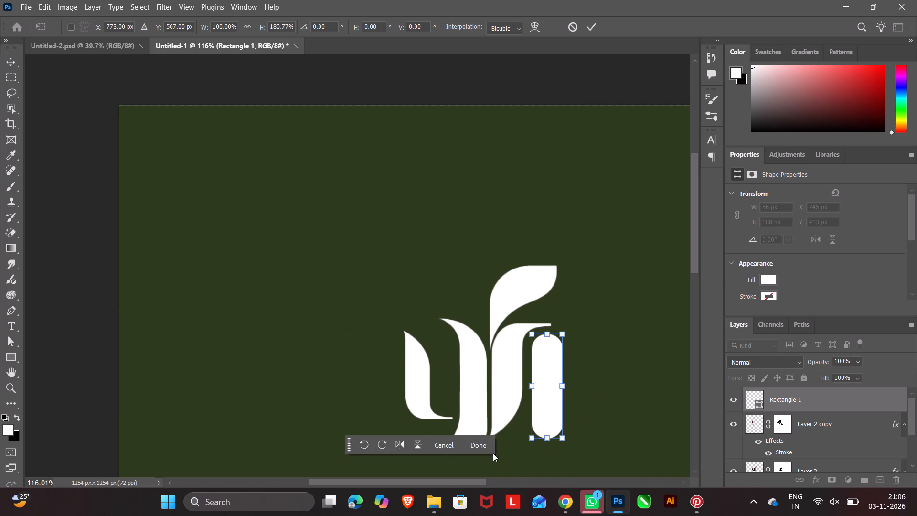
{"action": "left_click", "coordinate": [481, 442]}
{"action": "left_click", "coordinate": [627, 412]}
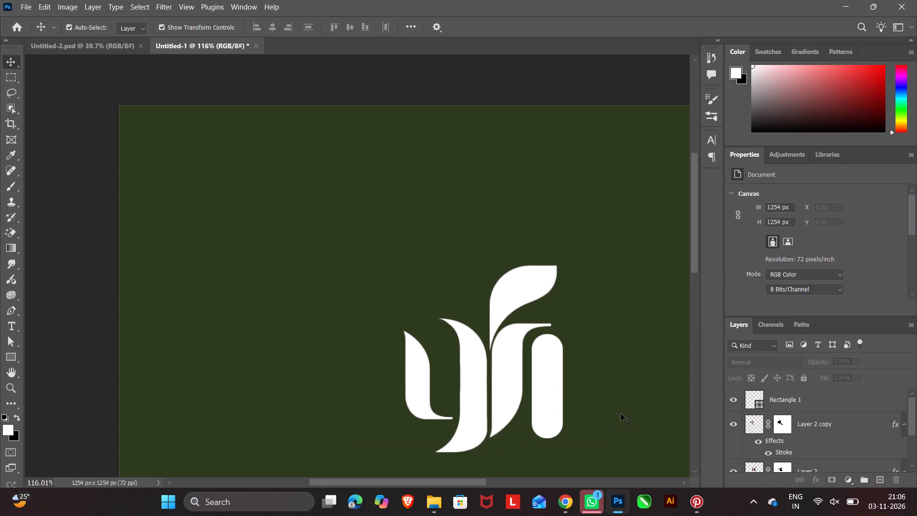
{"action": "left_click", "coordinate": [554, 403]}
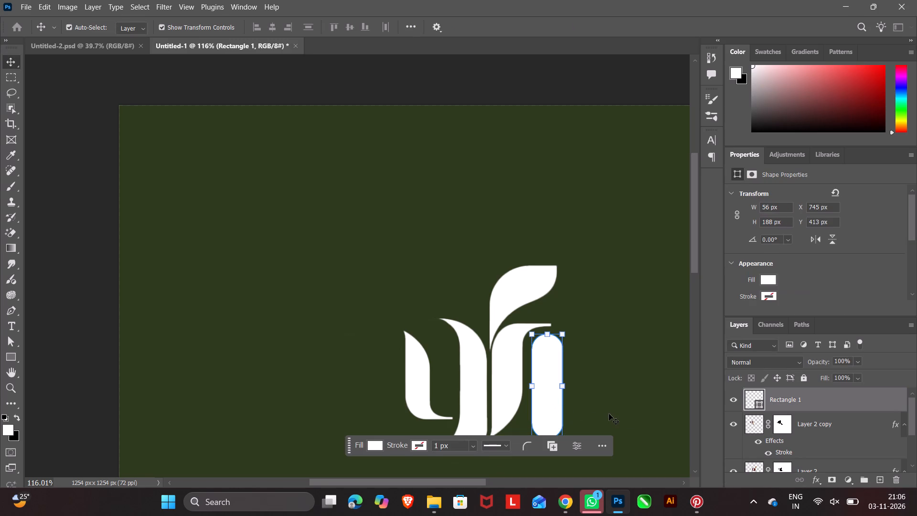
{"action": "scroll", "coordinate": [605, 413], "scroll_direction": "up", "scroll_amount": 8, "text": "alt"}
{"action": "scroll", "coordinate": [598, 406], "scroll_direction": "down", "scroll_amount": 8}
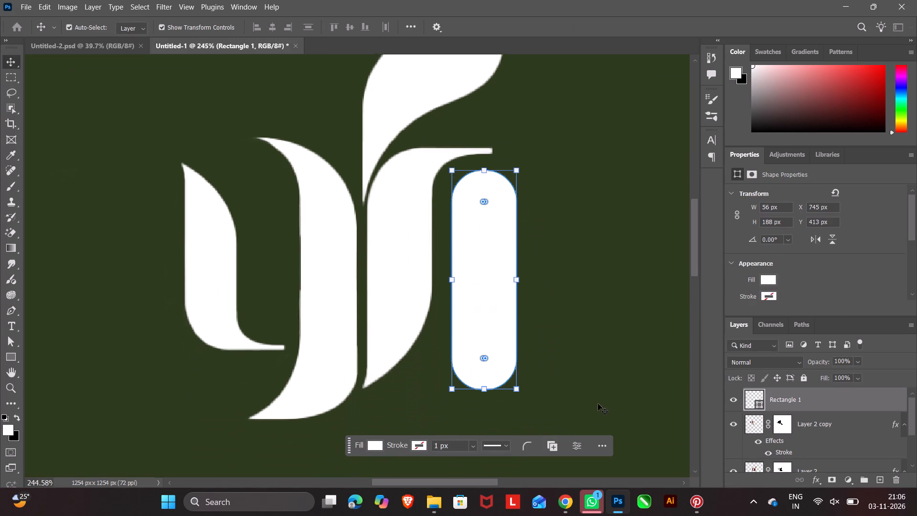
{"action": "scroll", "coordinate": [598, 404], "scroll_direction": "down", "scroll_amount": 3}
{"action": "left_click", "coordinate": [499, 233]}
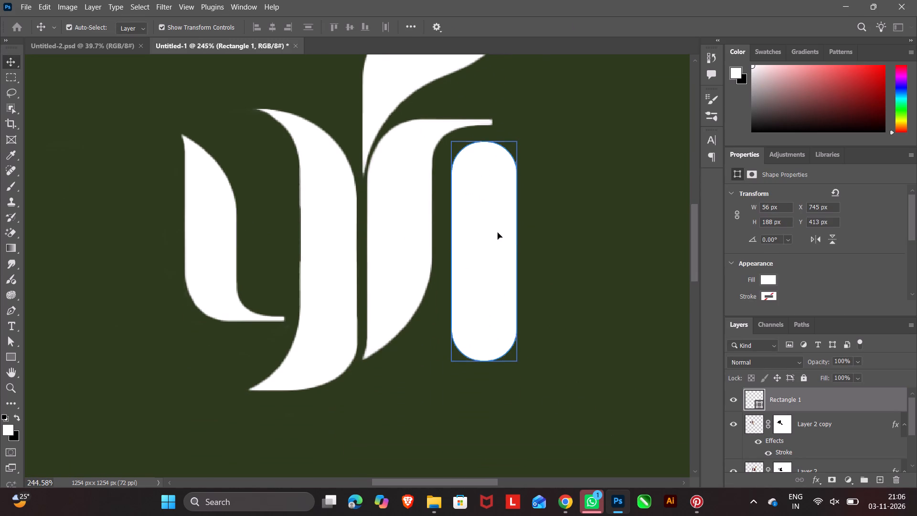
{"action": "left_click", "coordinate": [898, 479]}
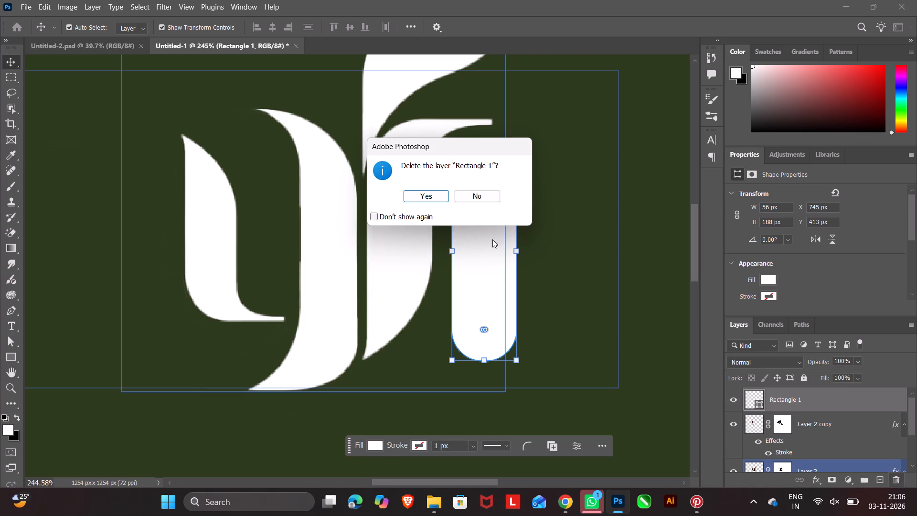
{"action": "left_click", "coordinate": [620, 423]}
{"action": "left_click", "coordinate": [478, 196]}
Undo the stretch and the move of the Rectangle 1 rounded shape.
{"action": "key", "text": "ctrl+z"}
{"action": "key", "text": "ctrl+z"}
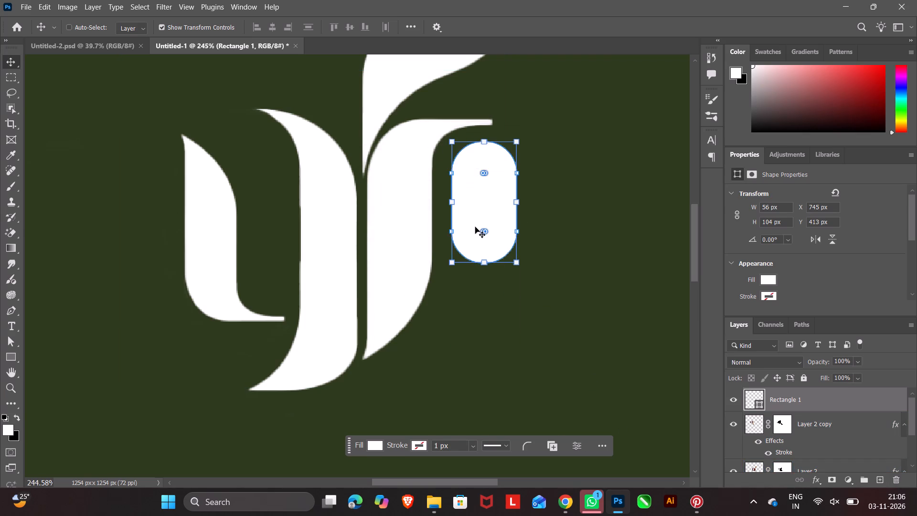
Duplicate the Layer 2 copy stem and move the duplicate about 224 px right and 38 px down, beside the arched stem.
{"action": "left_click", "coordinate": [209, 244]}
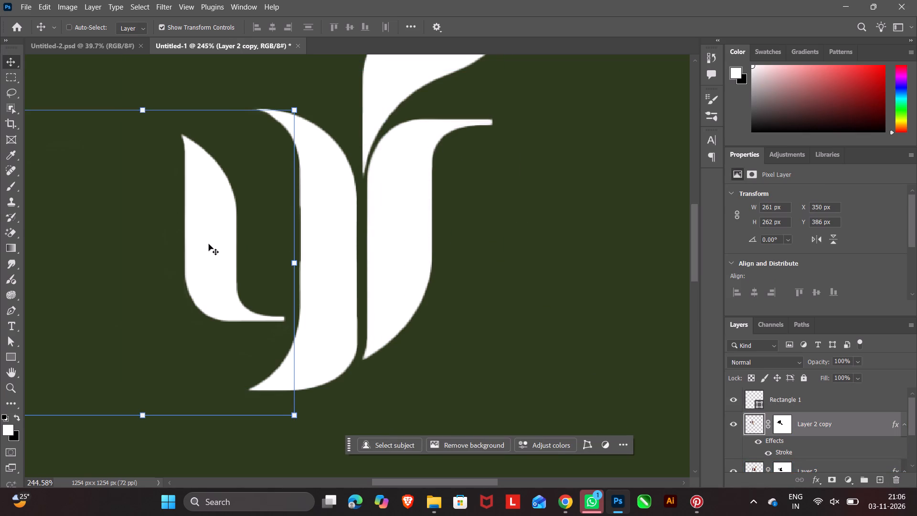
{"action": "key", "text": "ctrl+j"}
{"action": "left_click_drag", "start_coordinate": [208, 244], "coordinate": [232, 278]}
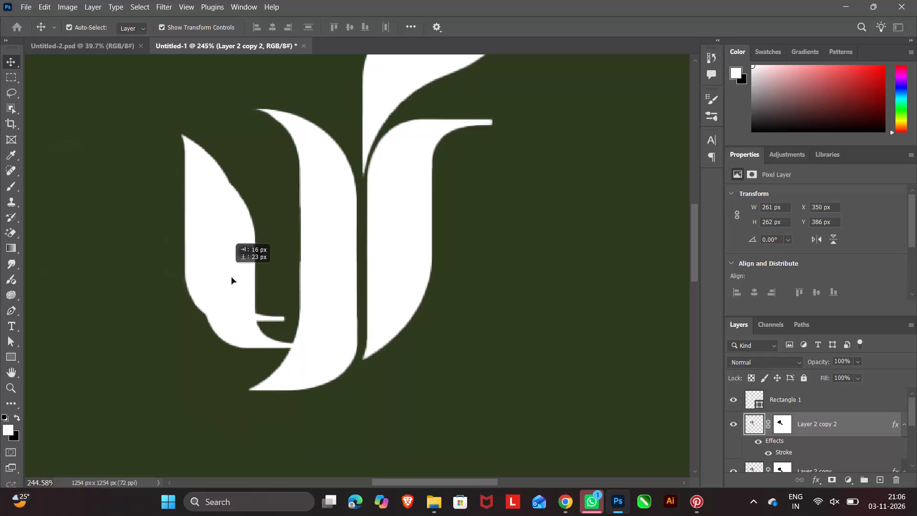
{"action": "left_click_drag", "start_coordinate": [232, 278], "coordinate": [469, 288]}
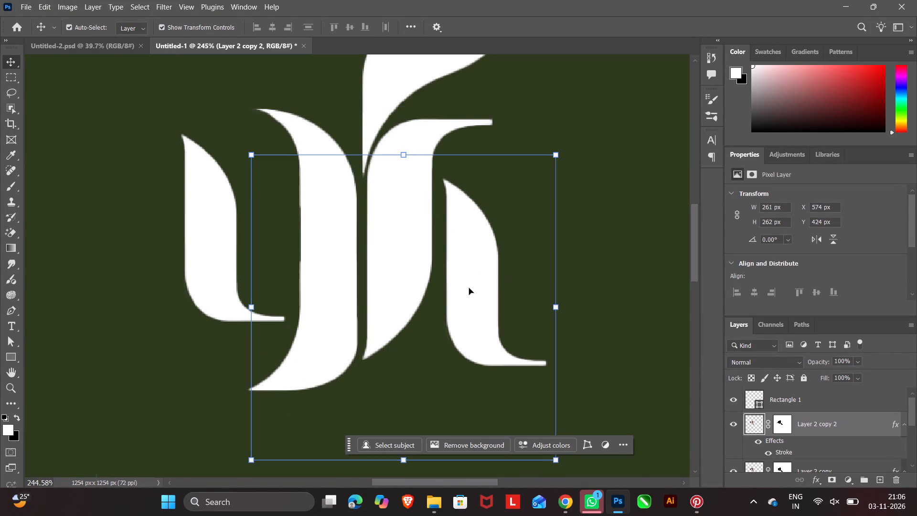
Flip the duplicated stem horizontally and move it about 117 px right and 11 px up.
{"action": "left_click", "coordinate": [557, 310]}
{"action": "left_click", "coordinate": [399, 441]}
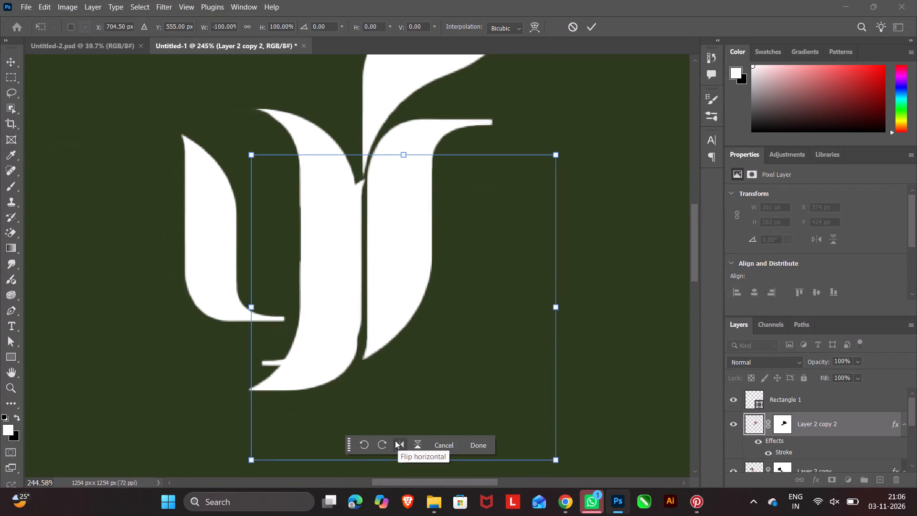
{"action": "left_click_drag", "start_coordinate": [438, 356], "coordinate": [565, 356]}
{"action": "left_click_drag", "start_coordinate": [523, 340], "coordinate": [651, 334]}
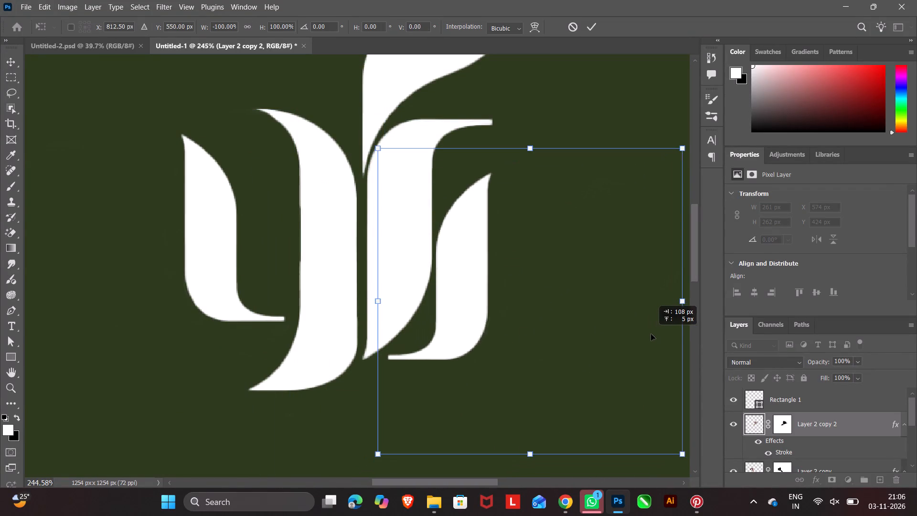
{"action": "left_click_drag", "start_coordinate": [651, 334], "coordinate": [661, 314]}
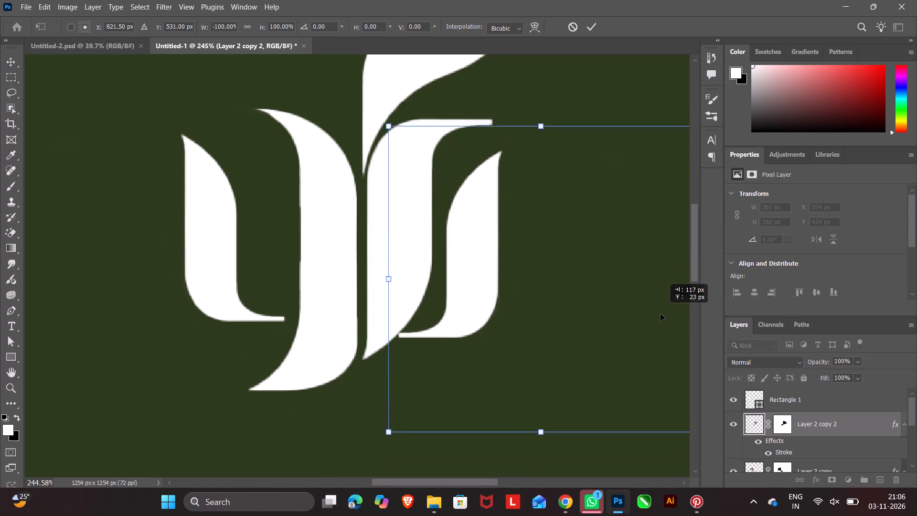
{"action": "left_click_drag", "start_coordinate": [661, 314], "coordinate": [661, 328]}
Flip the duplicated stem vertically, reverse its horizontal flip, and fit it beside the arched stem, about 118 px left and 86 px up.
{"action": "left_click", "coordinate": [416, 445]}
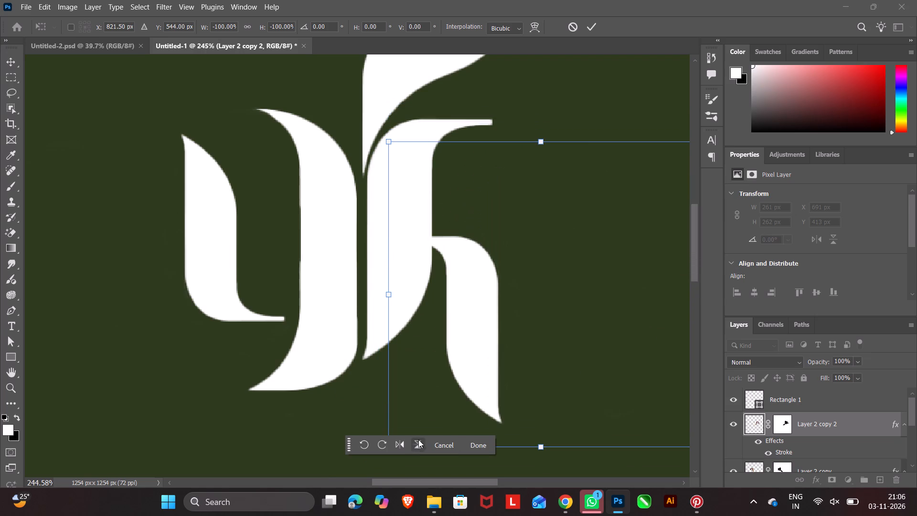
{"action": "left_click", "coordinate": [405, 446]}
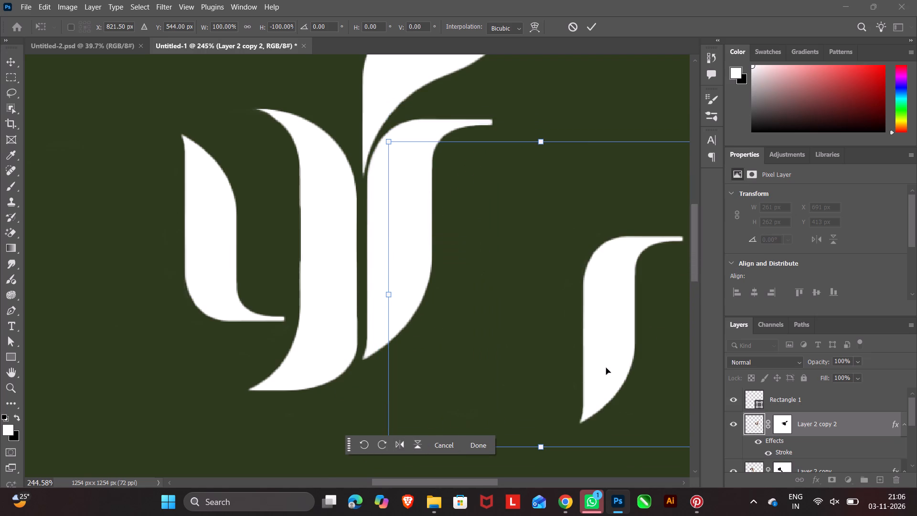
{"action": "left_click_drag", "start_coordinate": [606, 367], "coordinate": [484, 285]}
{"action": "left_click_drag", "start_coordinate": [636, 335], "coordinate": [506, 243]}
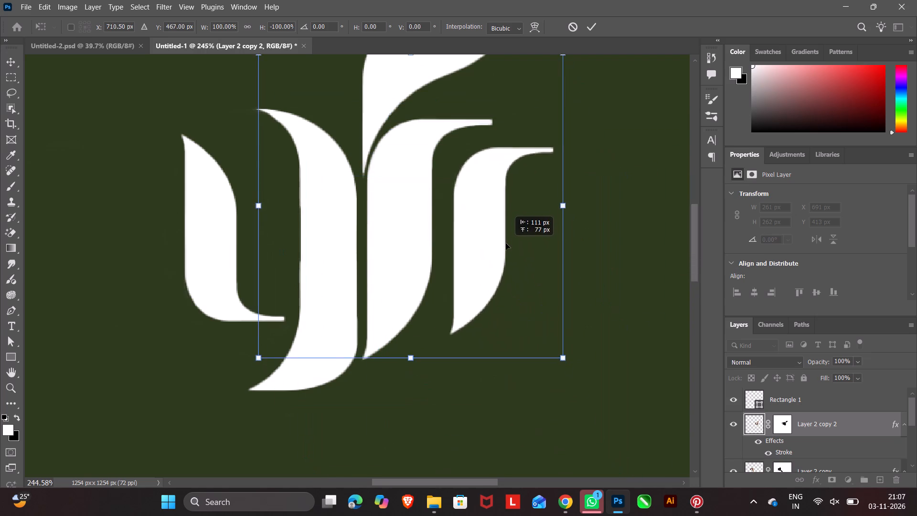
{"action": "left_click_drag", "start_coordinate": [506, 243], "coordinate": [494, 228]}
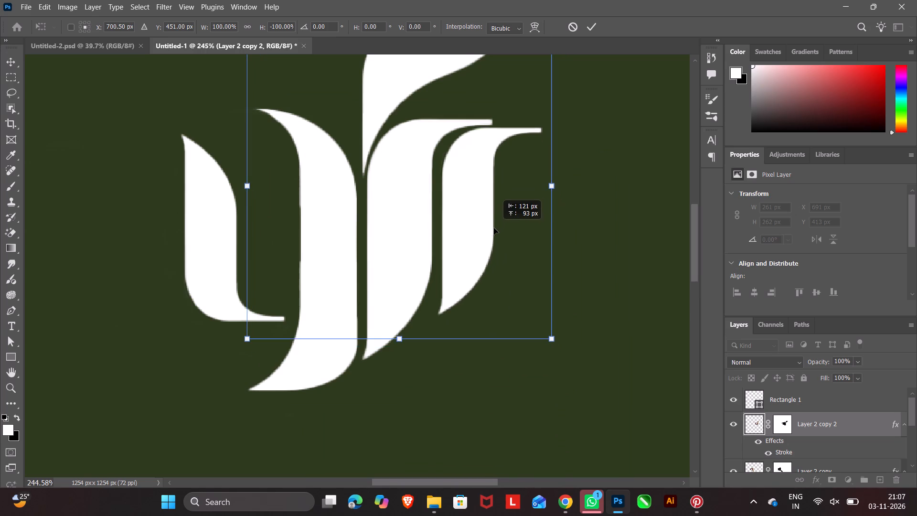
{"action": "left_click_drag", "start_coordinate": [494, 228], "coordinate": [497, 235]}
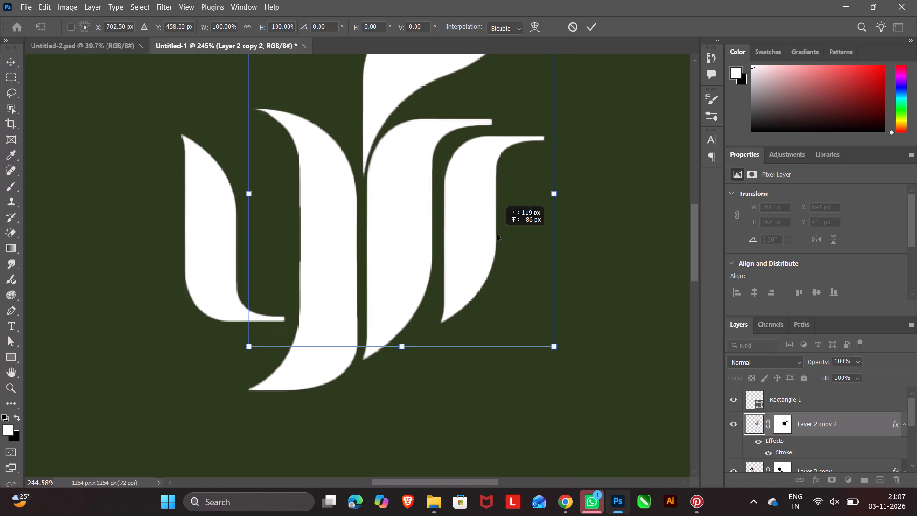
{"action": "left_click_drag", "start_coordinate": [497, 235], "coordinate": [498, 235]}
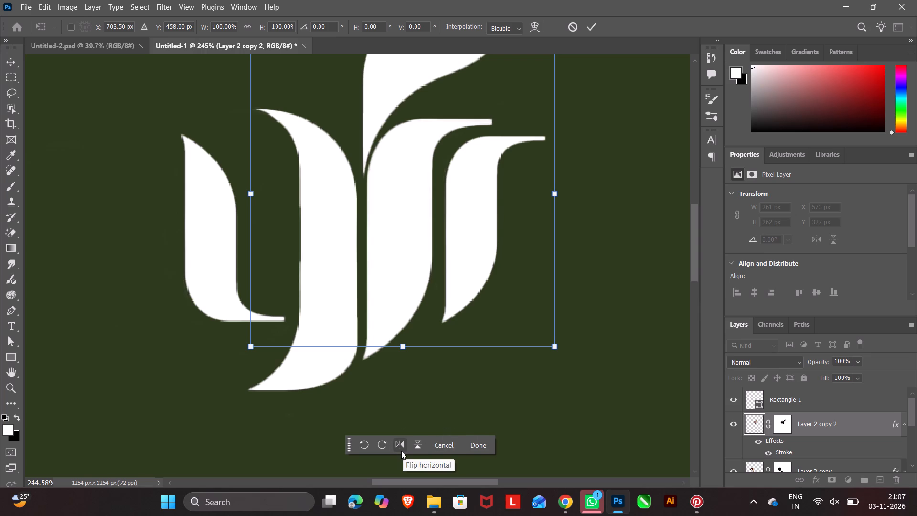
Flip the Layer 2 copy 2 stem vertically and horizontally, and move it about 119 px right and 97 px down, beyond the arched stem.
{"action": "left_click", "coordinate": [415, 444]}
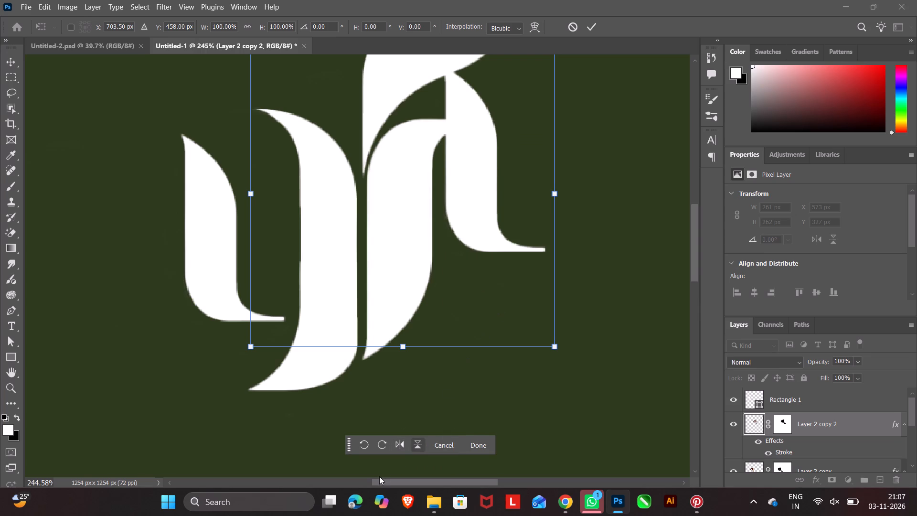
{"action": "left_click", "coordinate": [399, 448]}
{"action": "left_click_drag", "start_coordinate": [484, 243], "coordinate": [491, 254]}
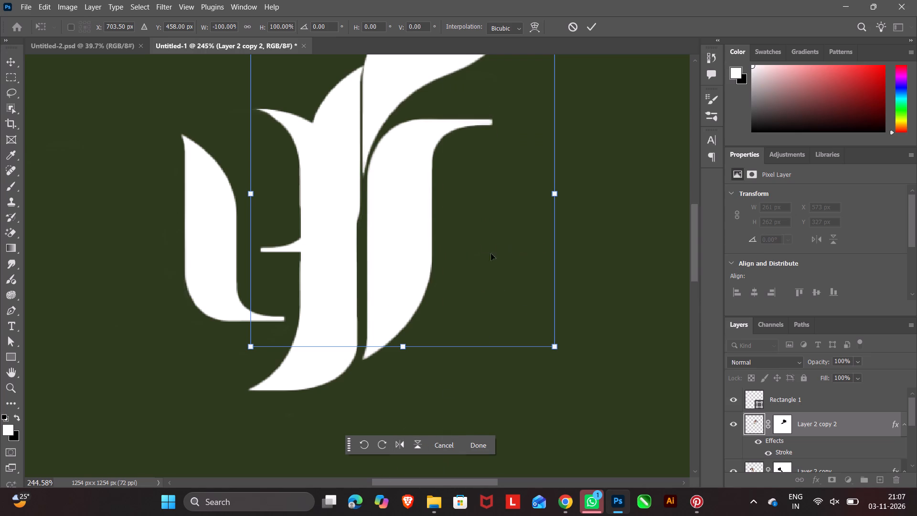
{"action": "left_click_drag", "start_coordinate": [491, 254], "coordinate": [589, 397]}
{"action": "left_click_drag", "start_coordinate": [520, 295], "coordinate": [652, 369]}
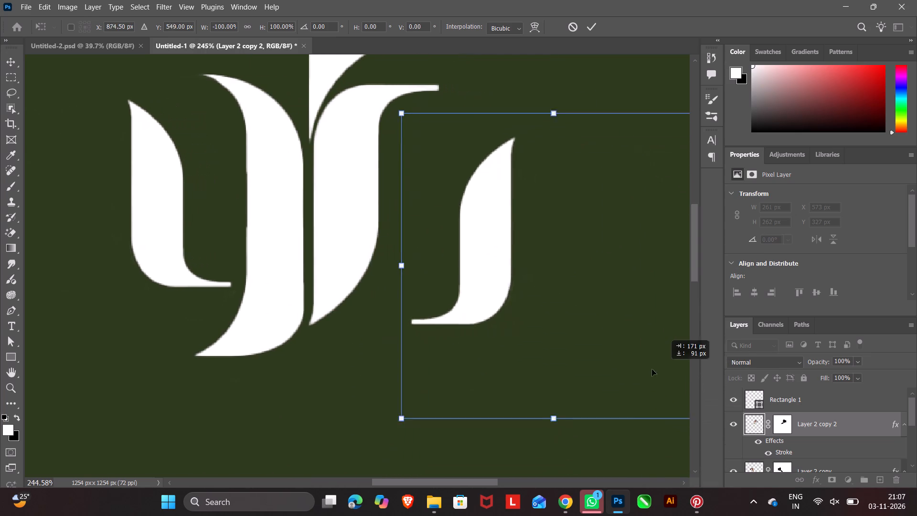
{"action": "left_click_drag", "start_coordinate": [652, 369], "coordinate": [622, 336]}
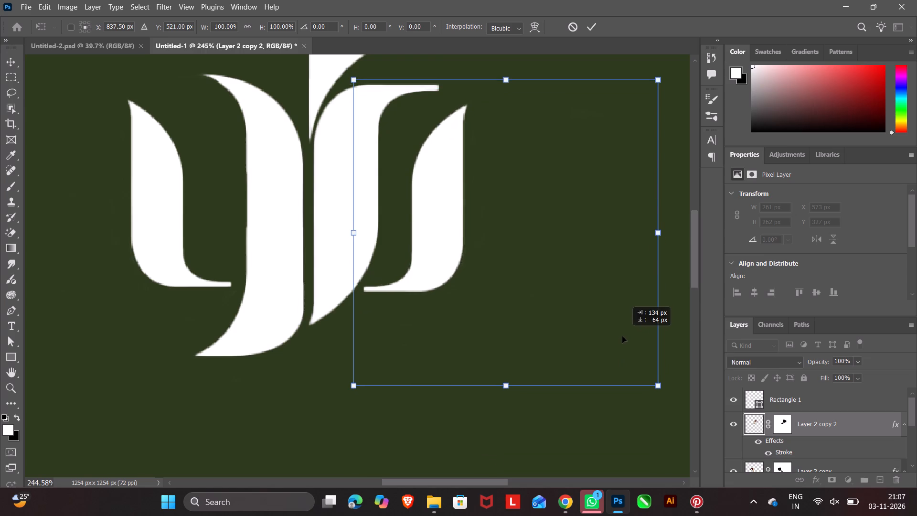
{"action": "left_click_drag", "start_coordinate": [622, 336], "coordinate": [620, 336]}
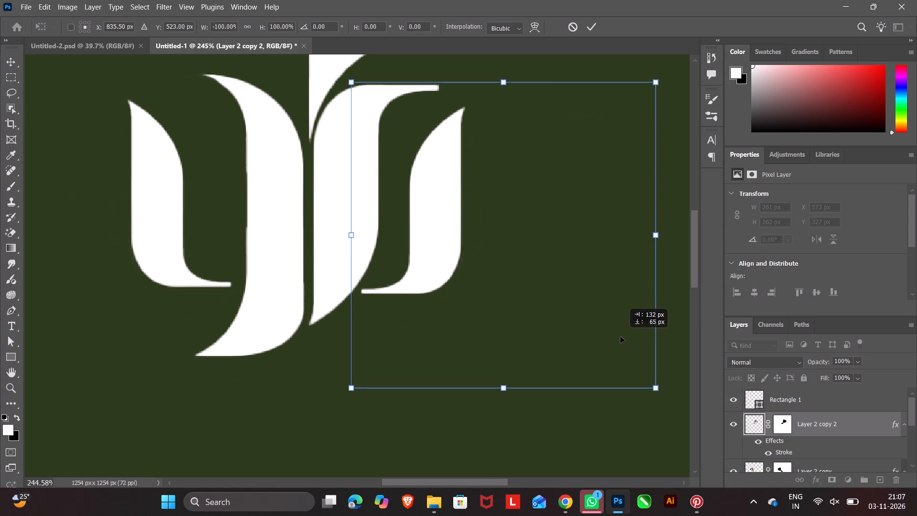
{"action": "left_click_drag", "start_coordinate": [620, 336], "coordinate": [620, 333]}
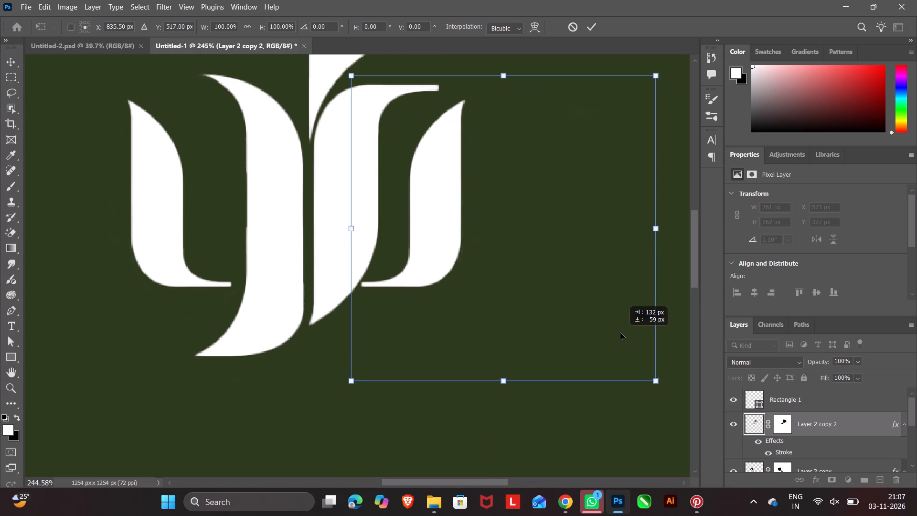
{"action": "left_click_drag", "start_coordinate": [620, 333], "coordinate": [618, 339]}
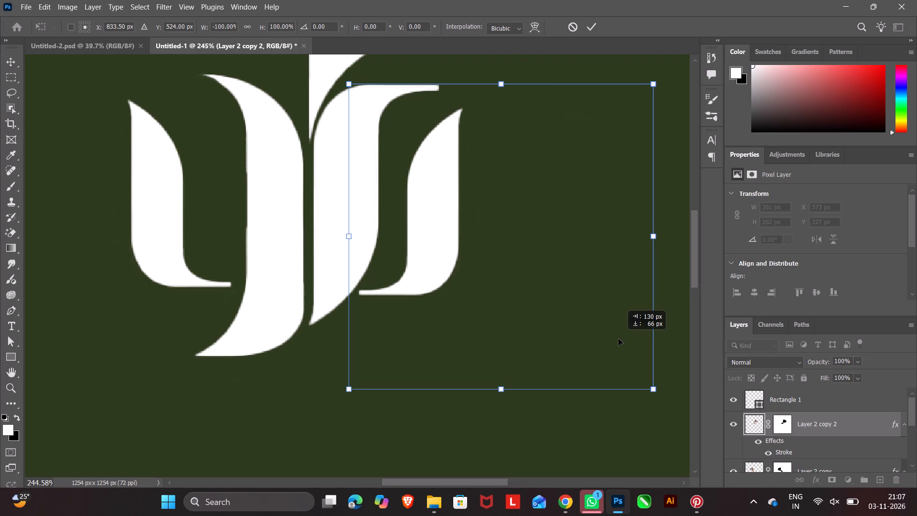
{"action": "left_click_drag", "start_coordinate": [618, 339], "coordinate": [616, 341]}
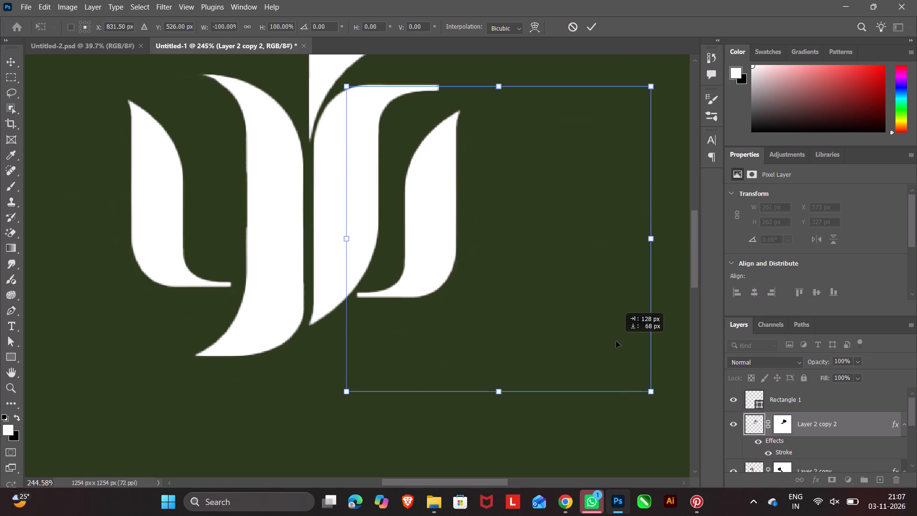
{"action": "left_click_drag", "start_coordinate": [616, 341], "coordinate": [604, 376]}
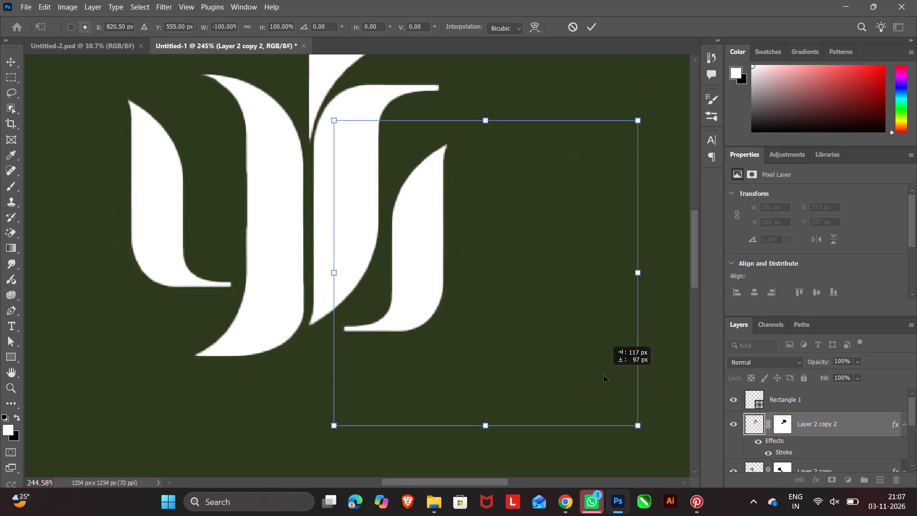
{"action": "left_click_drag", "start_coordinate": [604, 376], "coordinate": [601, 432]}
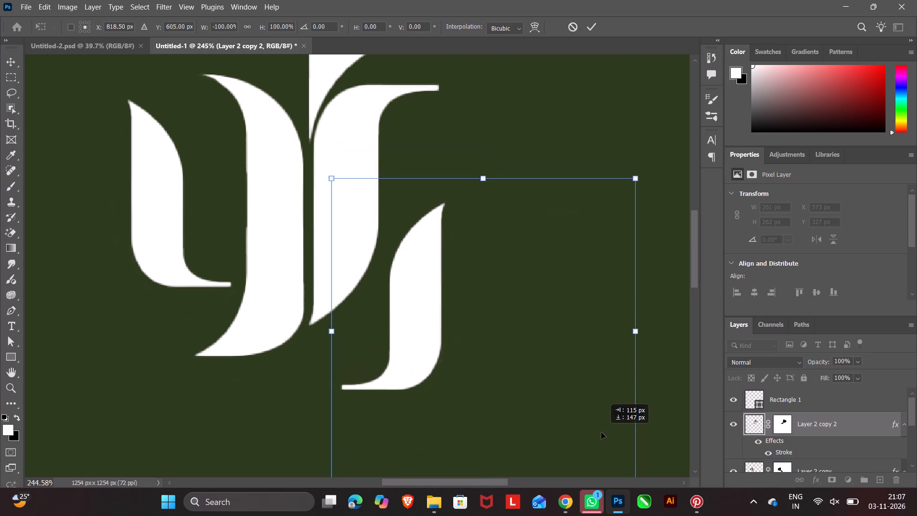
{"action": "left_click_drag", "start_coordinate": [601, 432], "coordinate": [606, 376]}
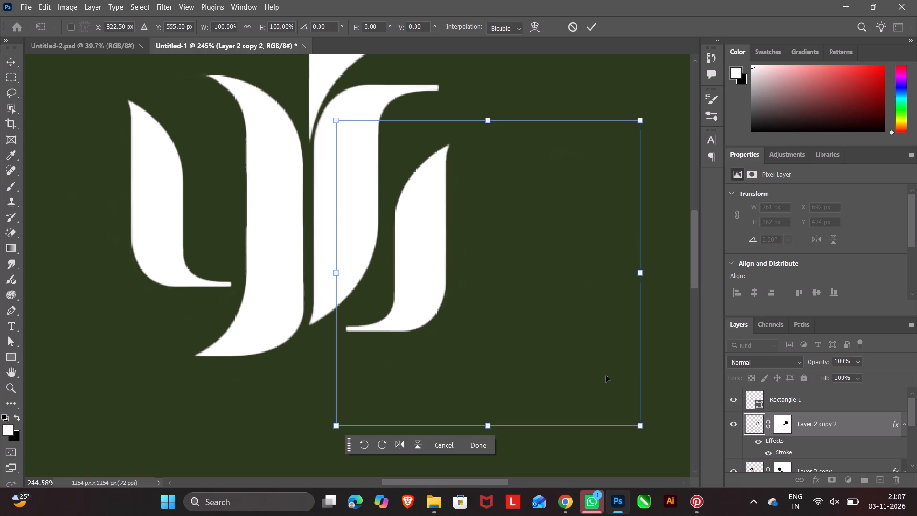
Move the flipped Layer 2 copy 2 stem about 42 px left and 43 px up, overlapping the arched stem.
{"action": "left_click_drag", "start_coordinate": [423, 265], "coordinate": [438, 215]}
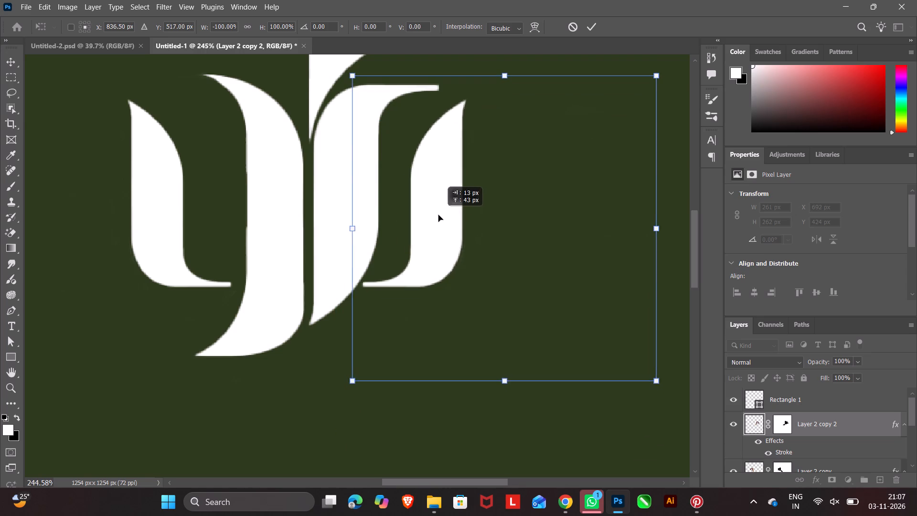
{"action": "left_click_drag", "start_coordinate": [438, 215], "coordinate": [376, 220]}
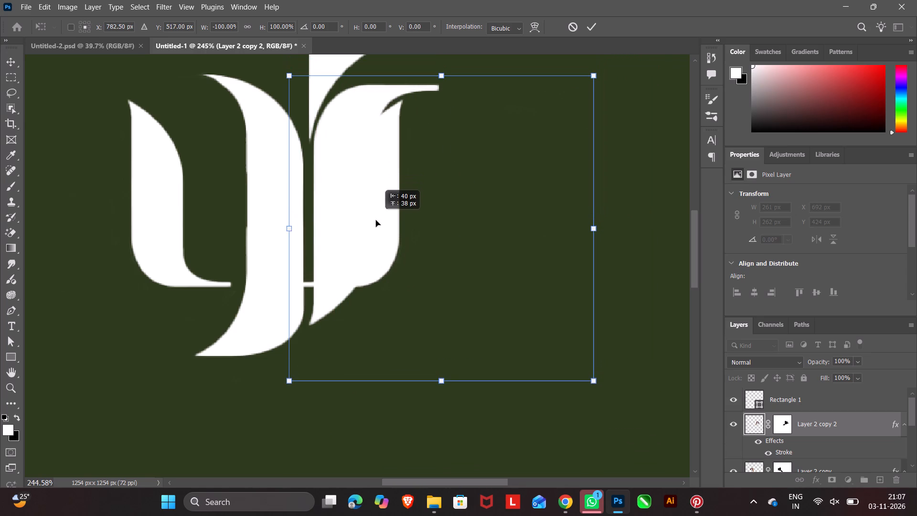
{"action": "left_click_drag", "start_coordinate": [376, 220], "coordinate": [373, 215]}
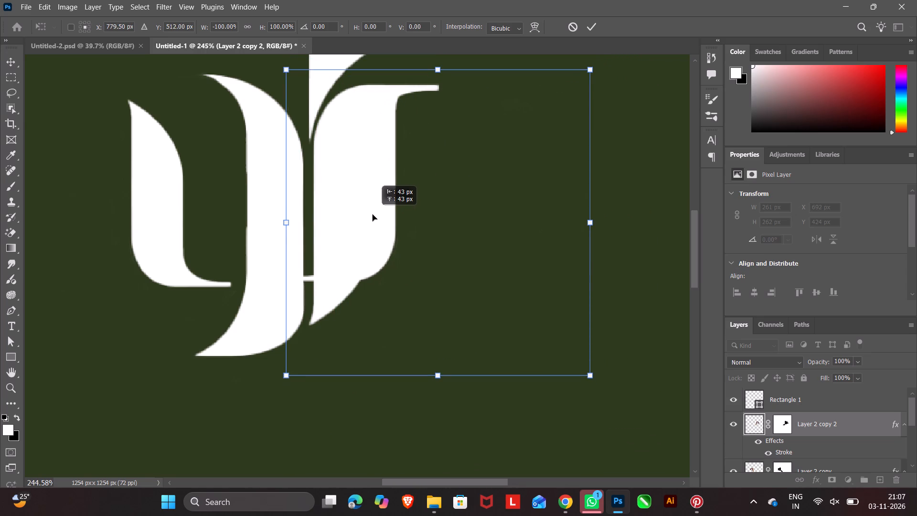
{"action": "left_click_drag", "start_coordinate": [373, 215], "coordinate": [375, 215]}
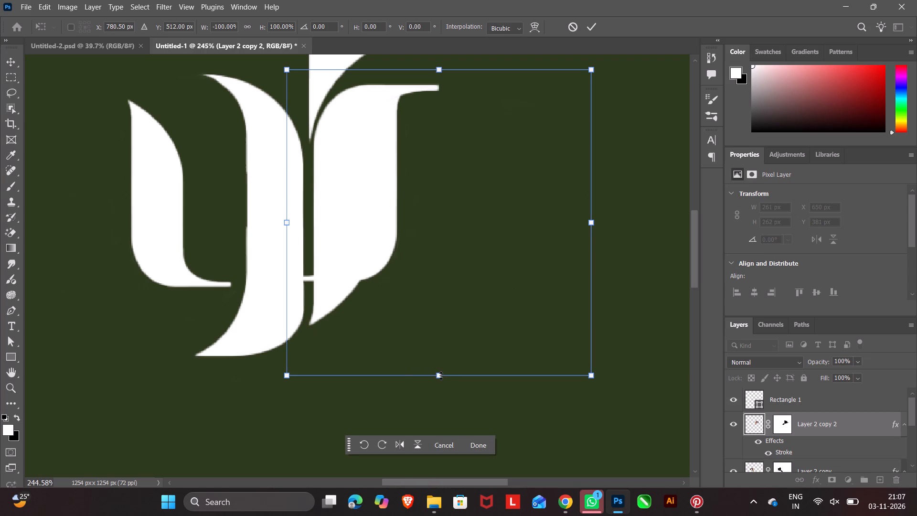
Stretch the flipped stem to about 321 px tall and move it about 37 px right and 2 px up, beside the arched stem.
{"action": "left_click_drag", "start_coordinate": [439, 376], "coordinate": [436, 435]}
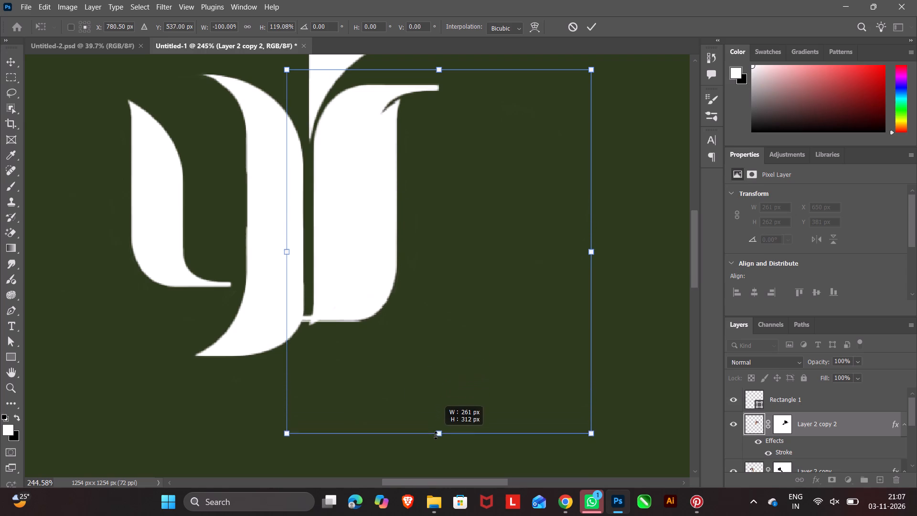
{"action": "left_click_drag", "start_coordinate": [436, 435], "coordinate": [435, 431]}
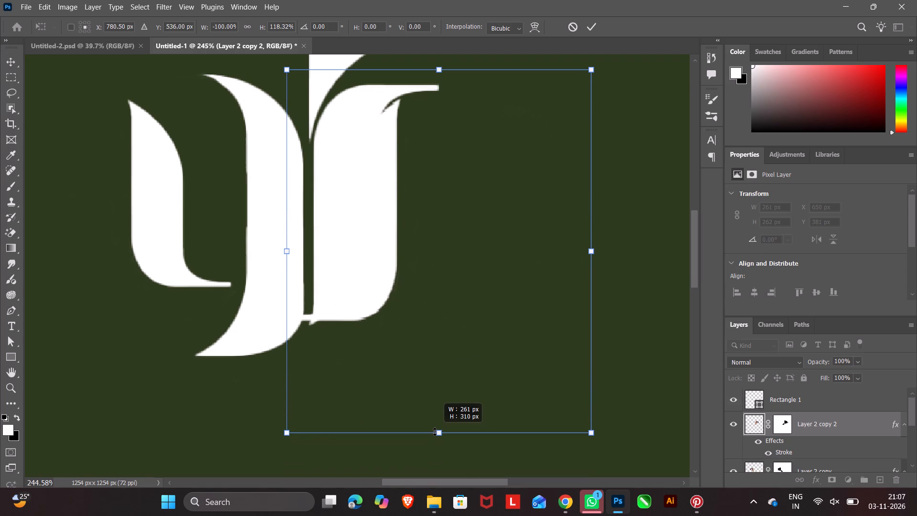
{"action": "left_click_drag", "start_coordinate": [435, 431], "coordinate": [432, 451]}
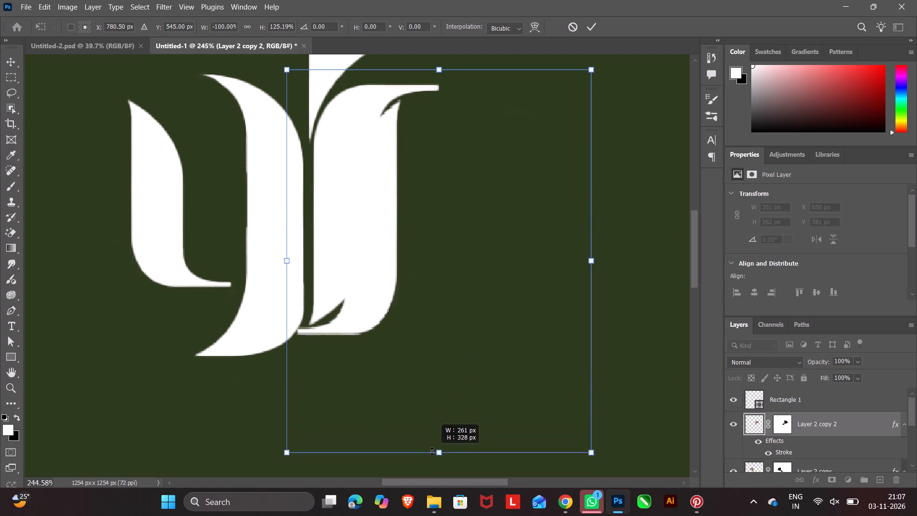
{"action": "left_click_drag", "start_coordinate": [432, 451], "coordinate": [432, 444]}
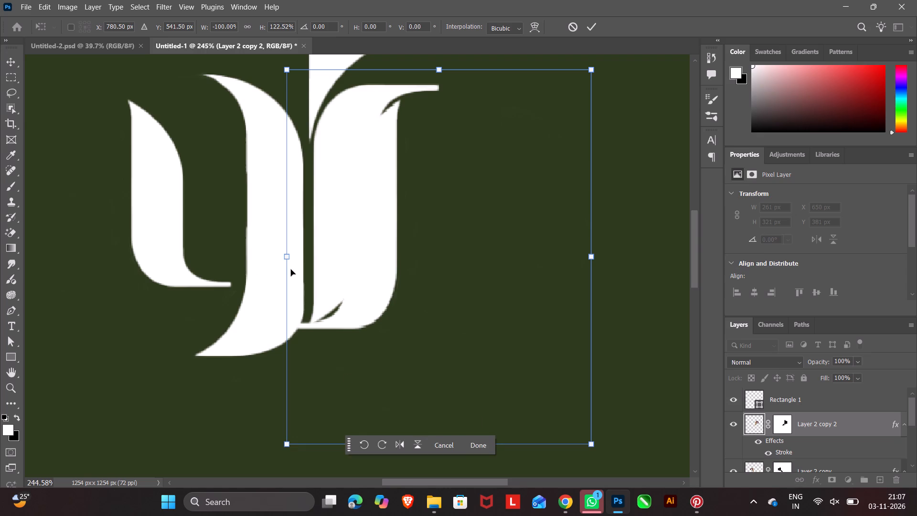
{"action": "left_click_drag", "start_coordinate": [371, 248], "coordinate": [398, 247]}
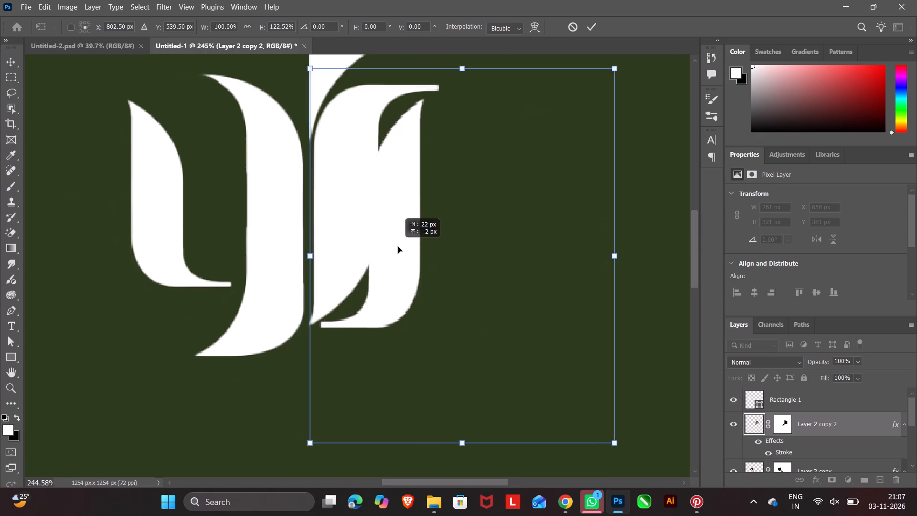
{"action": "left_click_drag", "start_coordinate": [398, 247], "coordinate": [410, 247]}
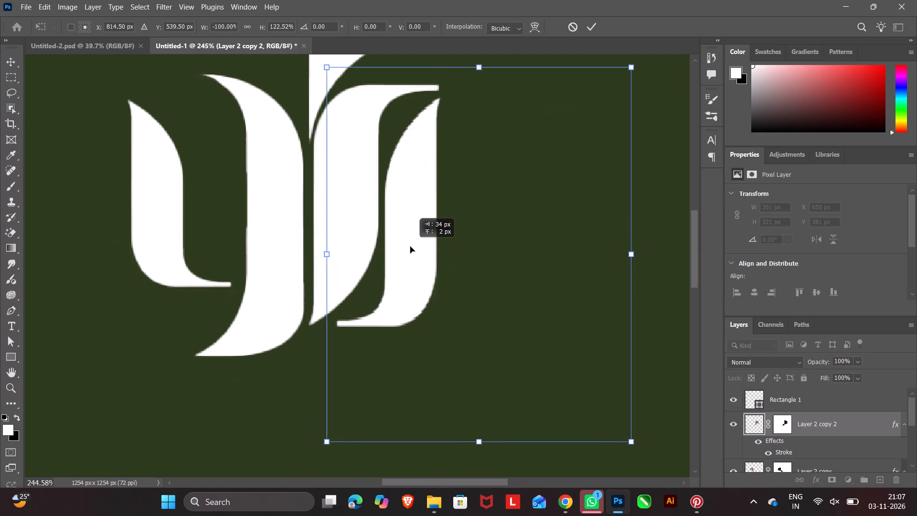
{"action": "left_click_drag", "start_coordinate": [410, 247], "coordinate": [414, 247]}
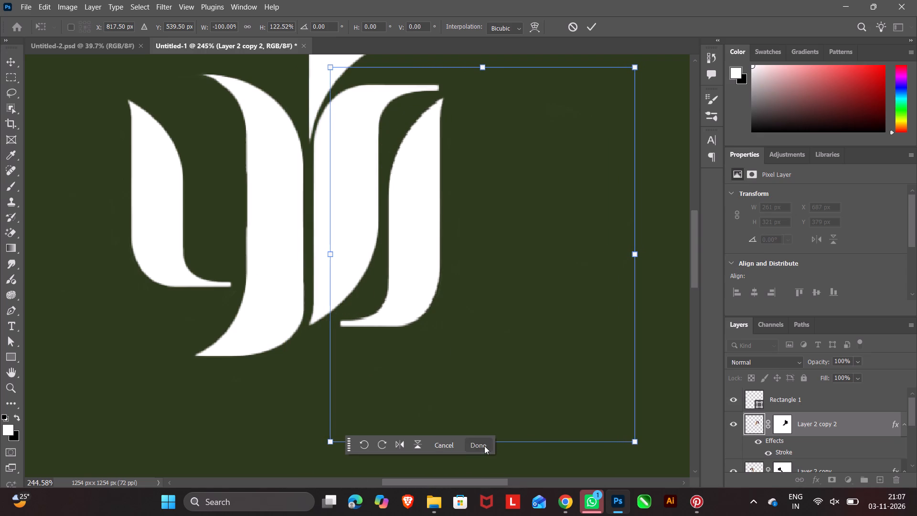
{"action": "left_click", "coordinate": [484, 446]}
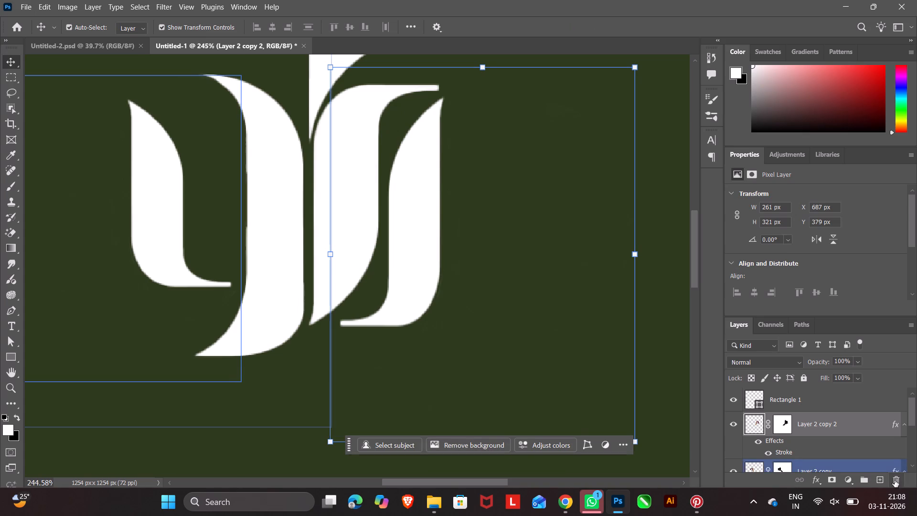
Delete the Layer 2 copy 2 stem and deselect the remaining layers.
{"action": "left_click", "coordinate": [895, 480]}
{"action": "left_click", "coordinate": [433, 198]}
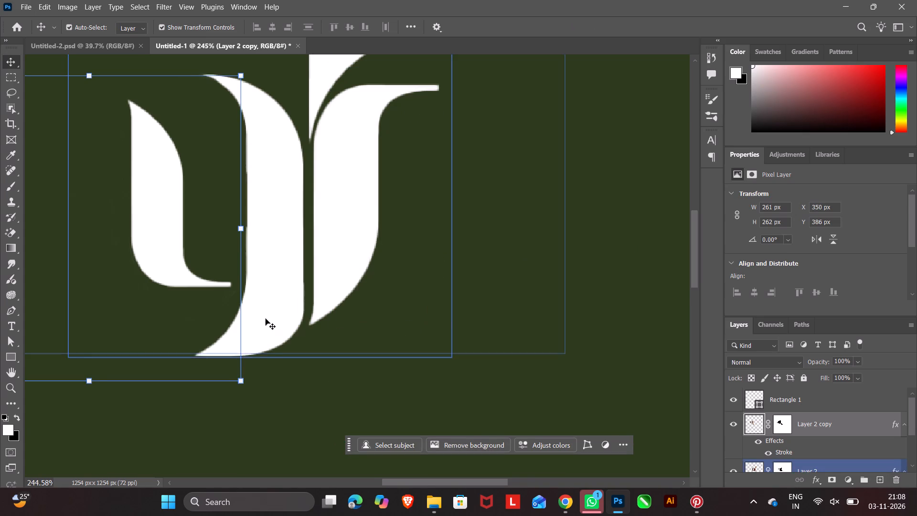
{"action": "scroll", "coordinate": [266, 319], "scroll_direction": "down", "scroll_amount": 8, "text": "alt"}
{"action": "scroll", "coordinate": [331, 364], "scroll_direction": "up", "scroll_amount": 13}
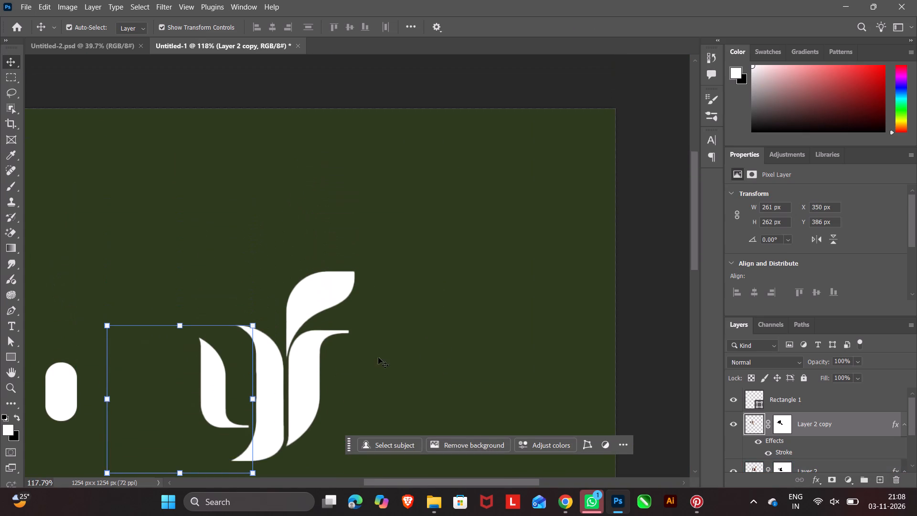
{"action": "left_click", "coordinate": [482, 336]}
{"action": "scroll", "coordinate": [340, 366], "scroll_direction": "down", "scroll_amount": 11}
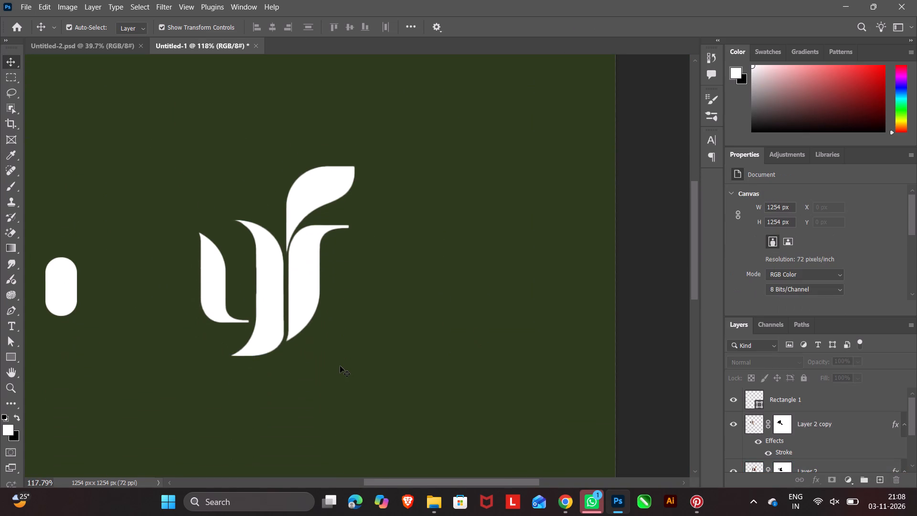
{"action": "scroll", "coordinate": [340, 366], "scroll_direction": "down", "scroll_amount": 6}
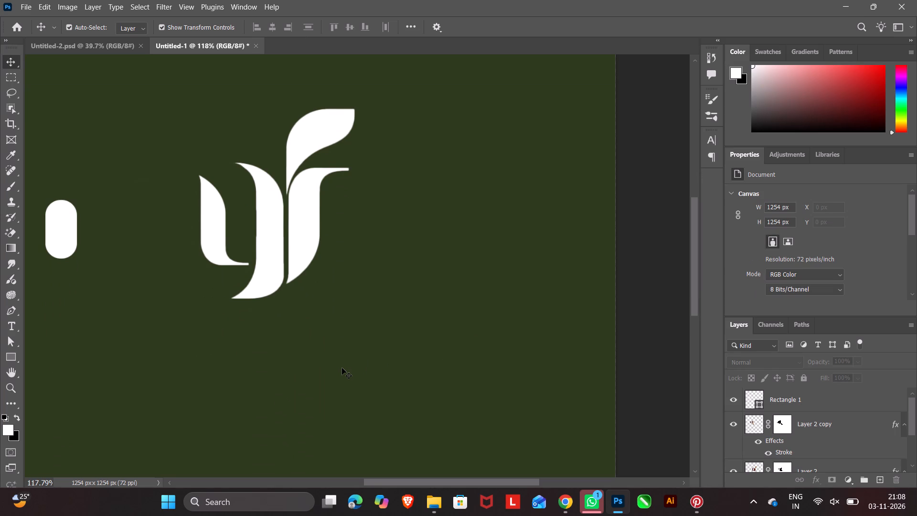
Switch to Pinterest and browse the logo pins related to Logo Ref 1 for monogram ideas.
{"action": "left_click", "coordinate": [698, 501]}
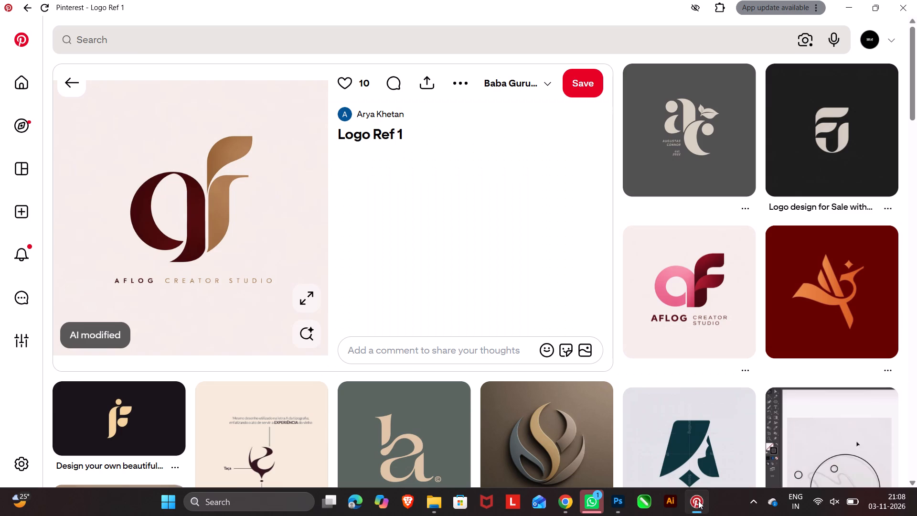
{"action": "scroll", "coordinate": [449, 327], "scroll_direction": "down", "scroll_amount": 6}
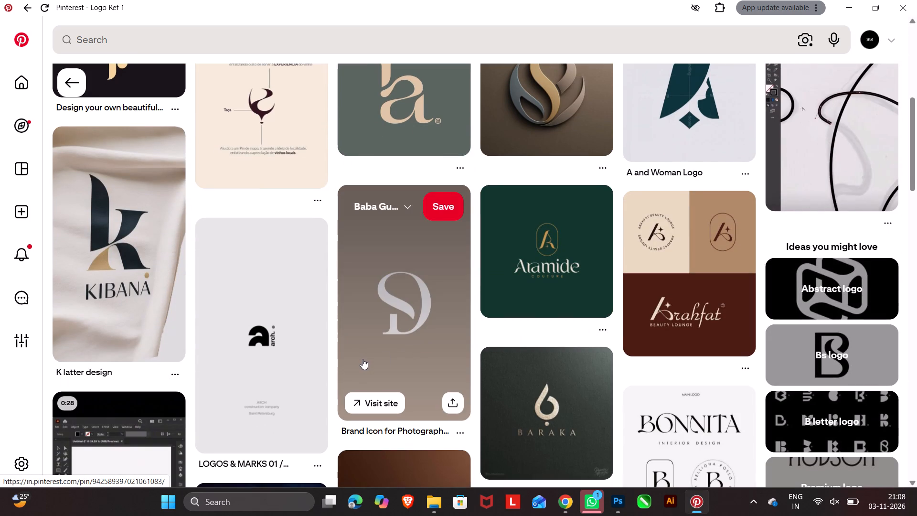
{"action": "scroll", "coordinate": [363, 359], "scroll_direction": "down", "scroll_amount": 5}
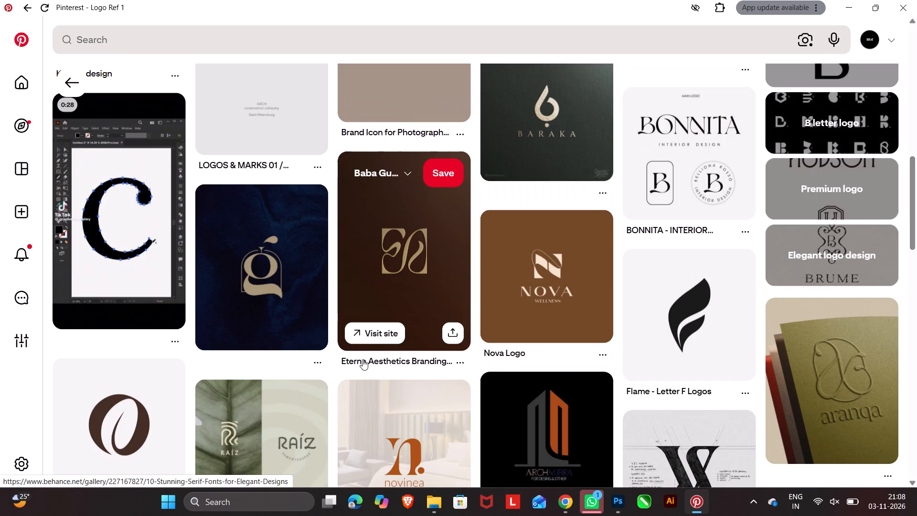
{"action": "scroll", "coordinate": [362, 360], "scroll_direction": "down", "scroll_amount": 5}
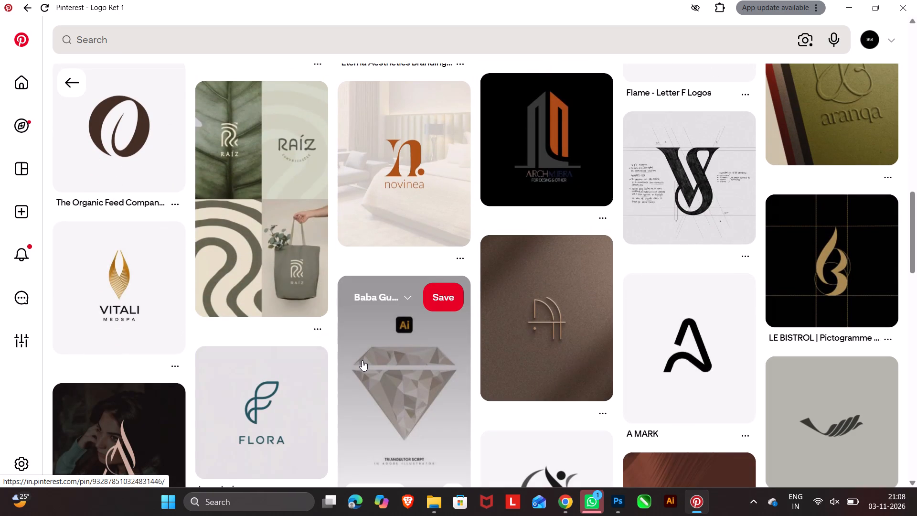
{"action": "scroll", "coordinate": [362, 360], "scroll_direction": "down", "scroll_amount": 5}
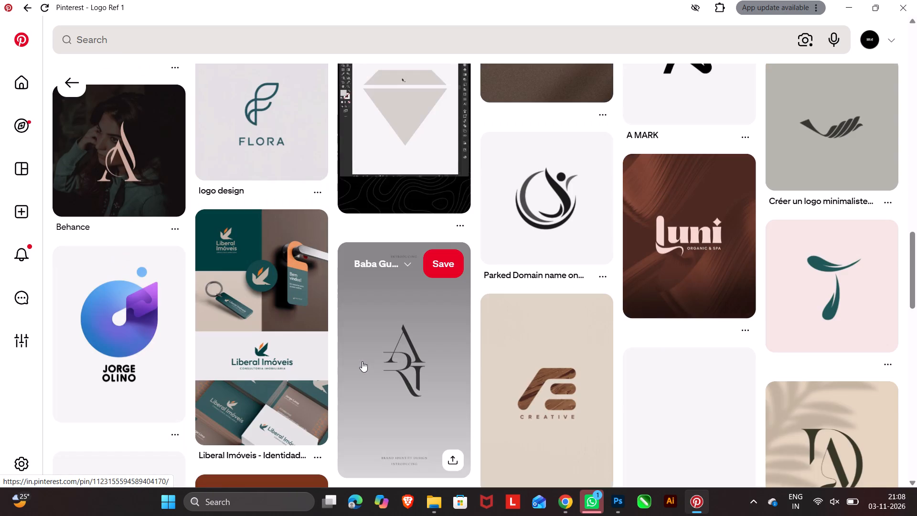
{"action": "scroll", "coordinate": [362, 361], "scroll_direction": "up", "scroll_amount": 4}
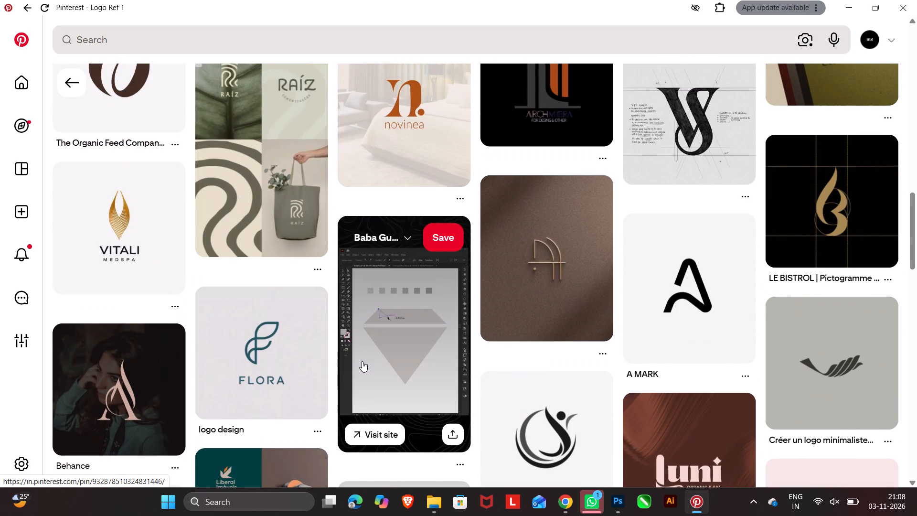
{"action": "scroll", "coordinate": [362, 361], "scroll_direction": "down", "scroll_amount": 7}
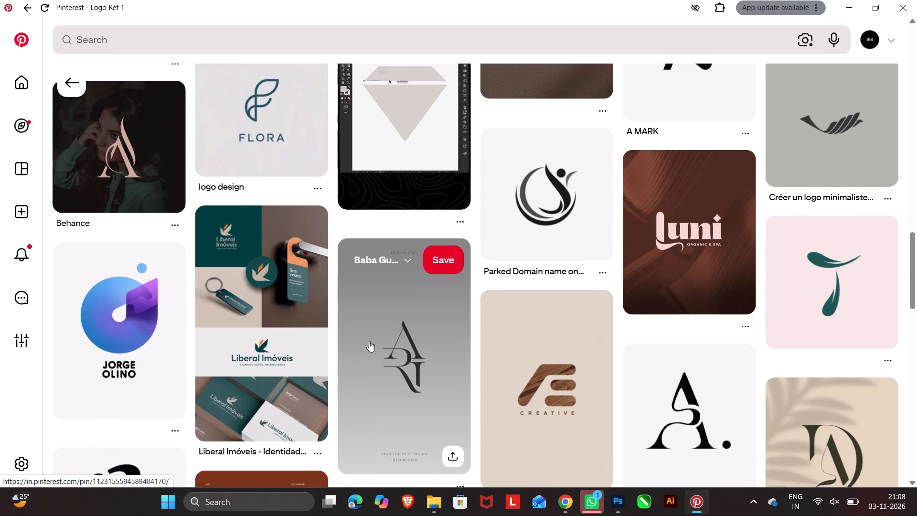
{"action": "scroll", "coordinate": [369, 341], "scroll_direction": "down", "scroll_amount": 3}
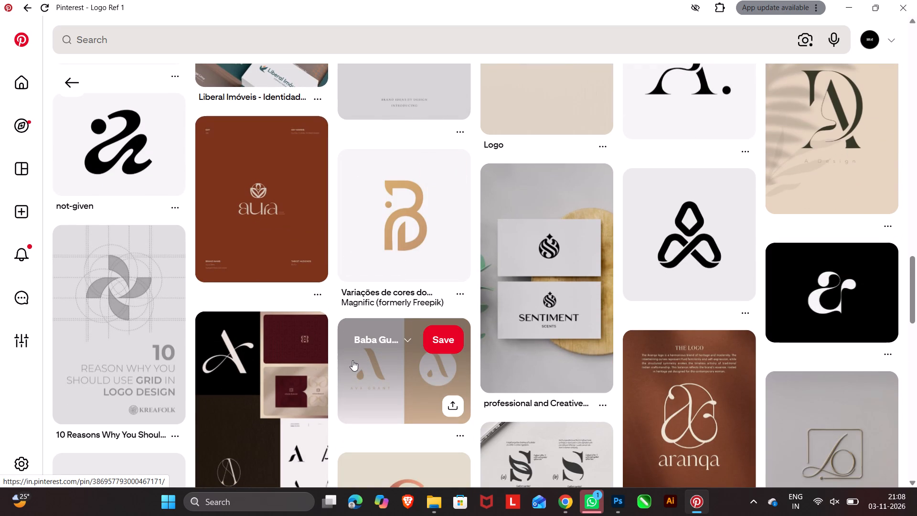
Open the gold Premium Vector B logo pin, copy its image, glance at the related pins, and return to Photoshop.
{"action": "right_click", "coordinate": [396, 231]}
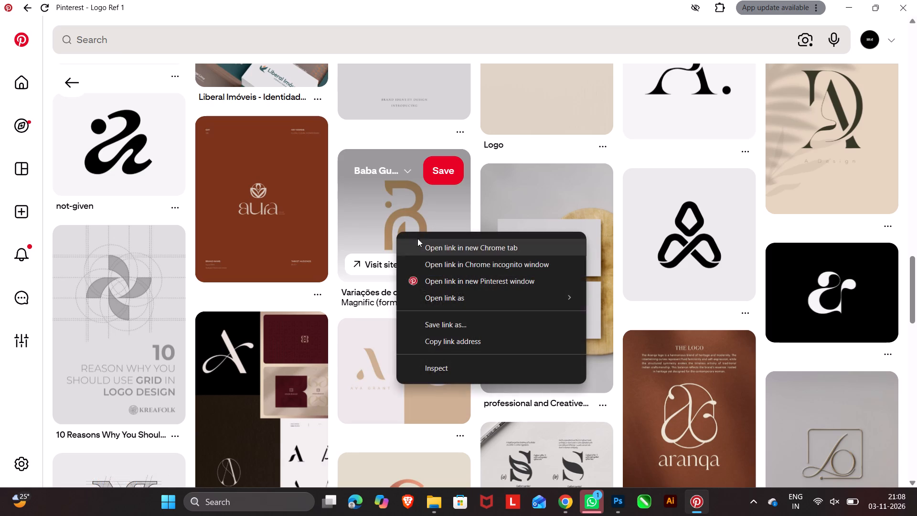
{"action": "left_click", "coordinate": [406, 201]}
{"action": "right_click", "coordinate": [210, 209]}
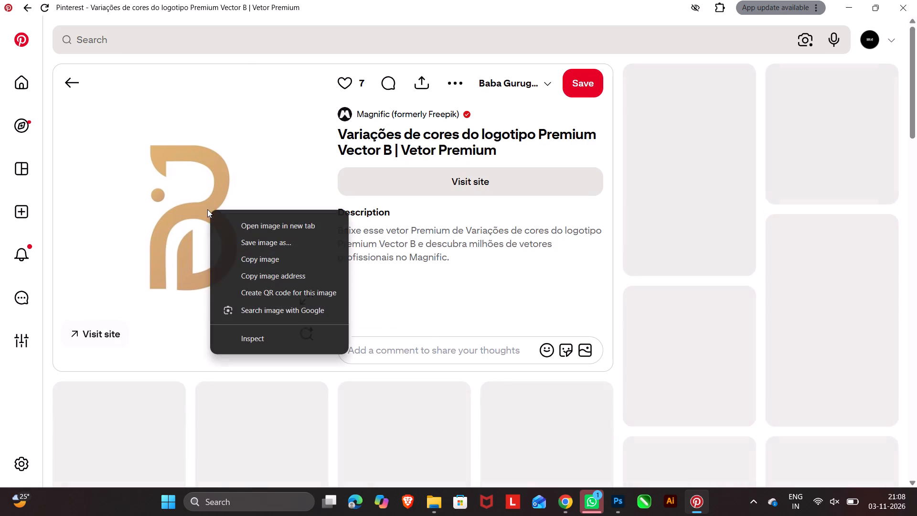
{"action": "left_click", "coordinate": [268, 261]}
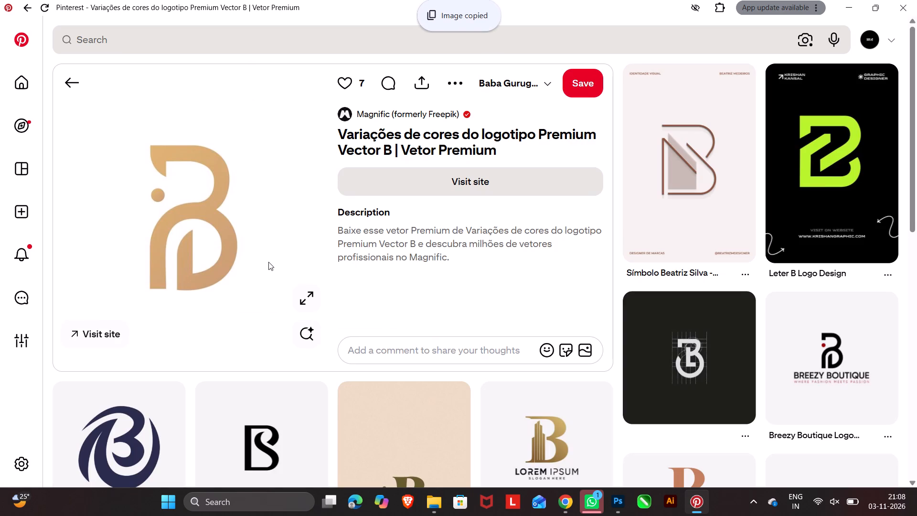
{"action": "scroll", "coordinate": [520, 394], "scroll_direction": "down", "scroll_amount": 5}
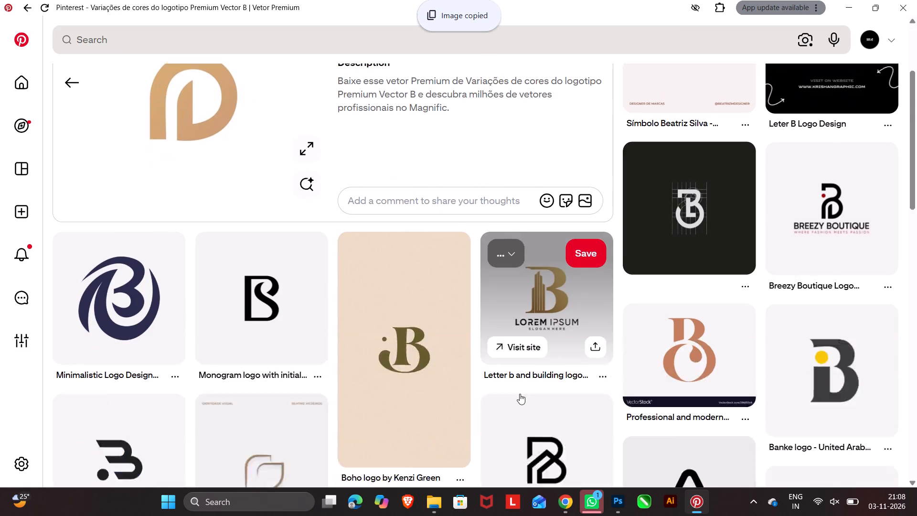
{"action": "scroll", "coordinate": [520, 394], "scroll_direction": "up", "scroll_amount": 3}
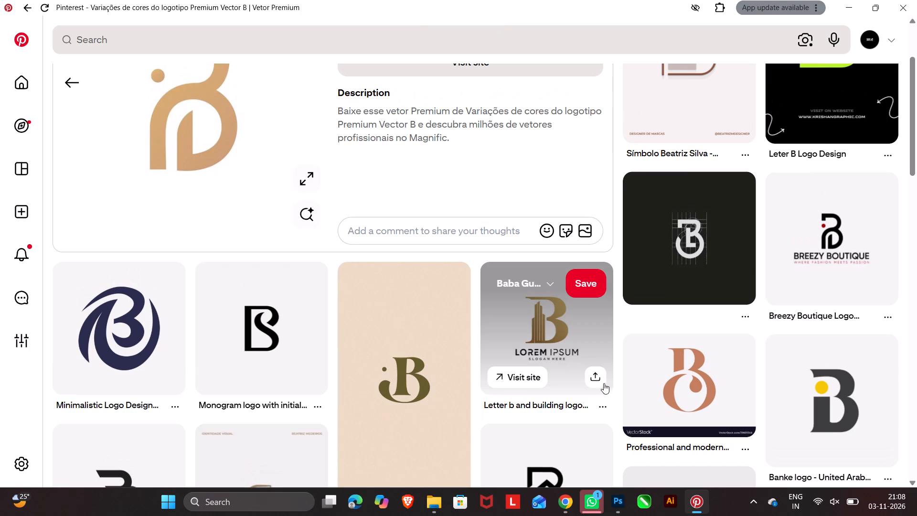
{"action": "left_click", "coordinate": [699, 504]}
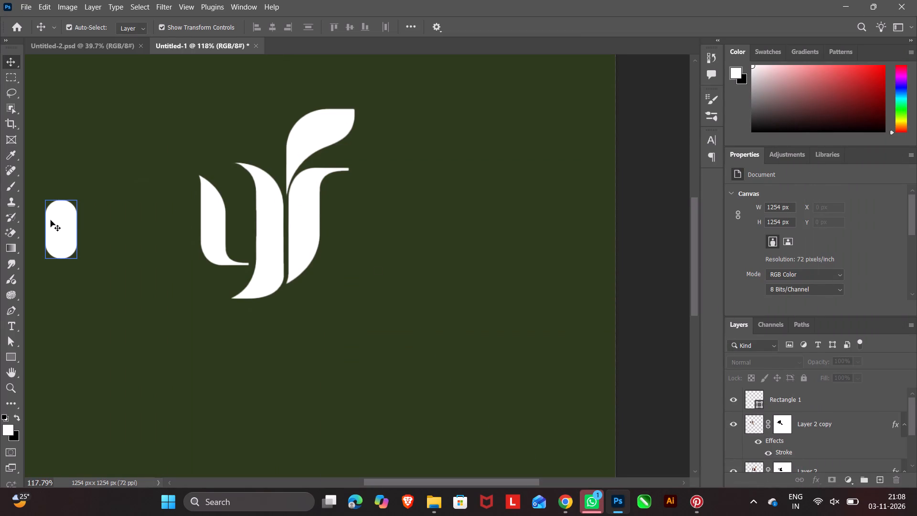
Move the white rounded rectangle under the f's crossbar, at X 738 px and Y 408 px, and deselect it.
{"action": "left_click", "coordinate": [51, 220]}
{"action": "left_click_drag", "start_coordinate": [58, 230], "coordinate": [342, 215]}
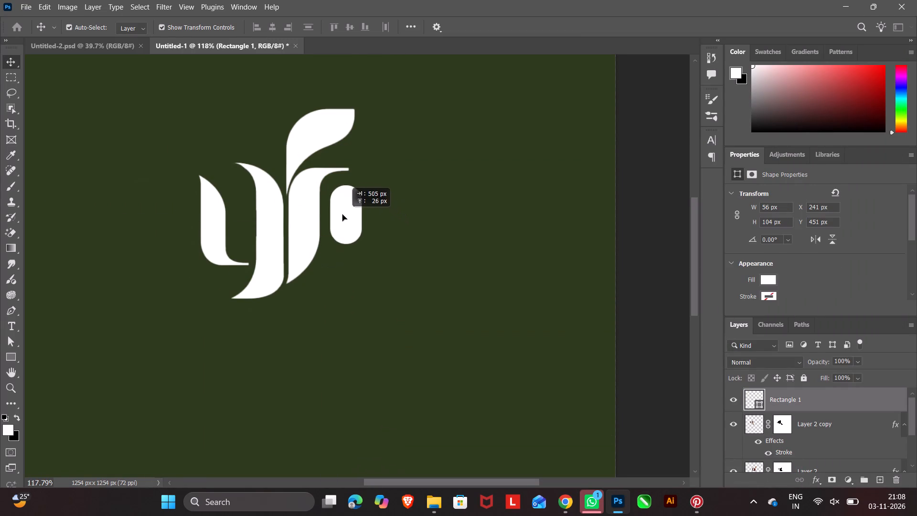
{"action": "left_click_drag", "start_coordinate": [342, 215], "coordinate": [342, 208]}
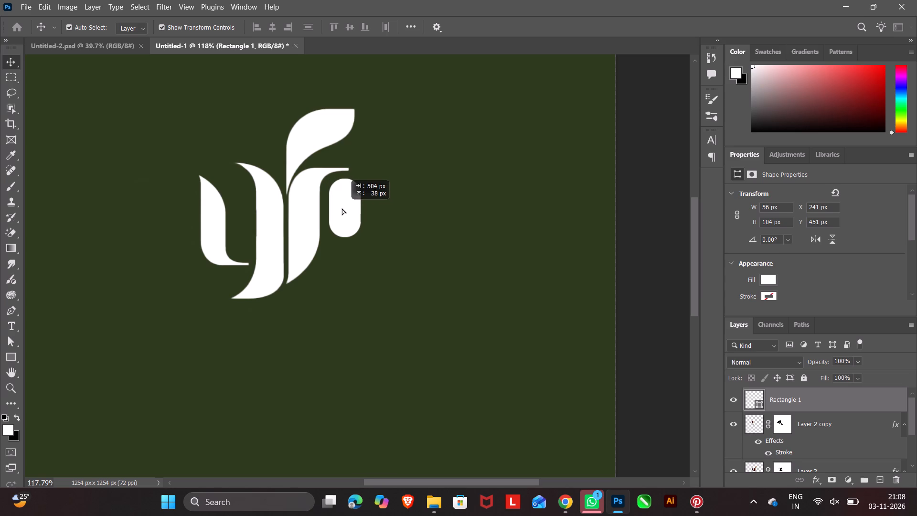
{"action": "left_click_drag", "start_coordinate": [342, 208], "coordinate": [340, 206]}
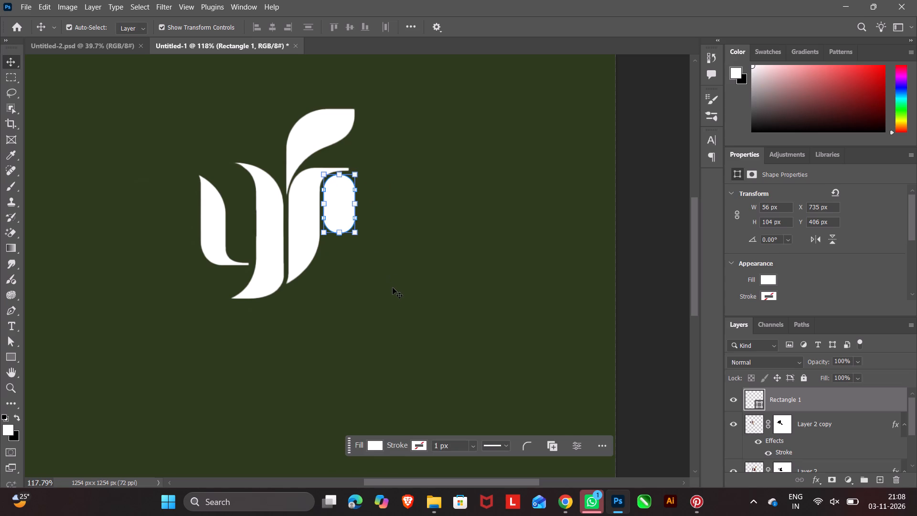
{"action": "key", "text": "Right"}
{"action": "key", "text": "Right"}
{"action": "key", "text": "Right"}
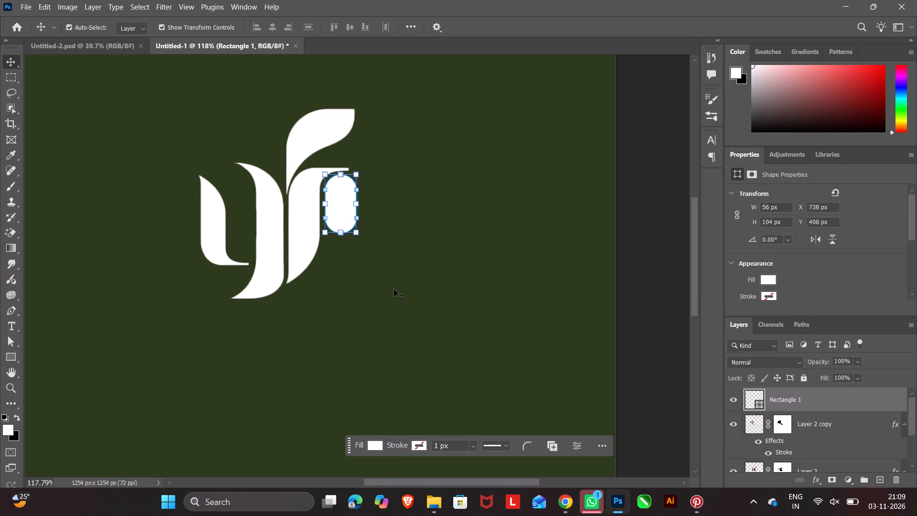
{"action": "left_click", "coordinate": [446, 288]}
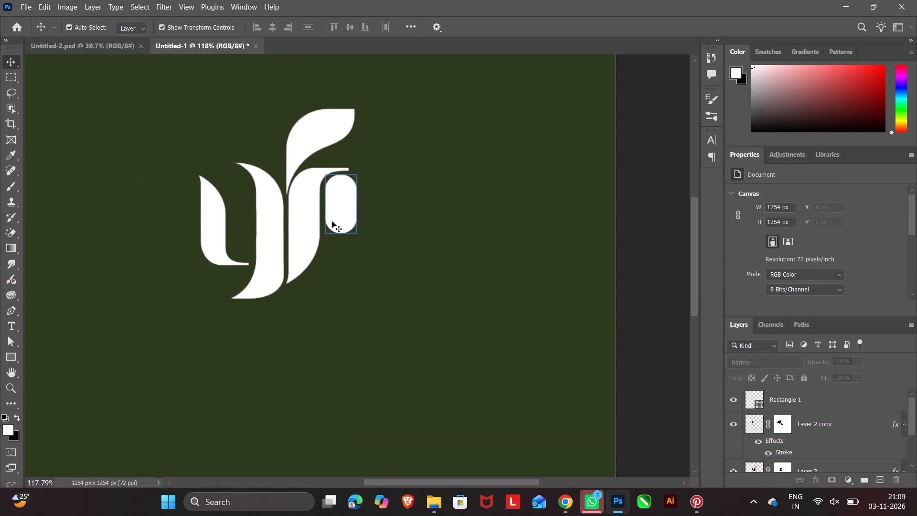
{"action": "left_click", "coordinate": [332, 221]}
{"action": "key", "text": "Down"}
{"action": "key", "text": "Down"}
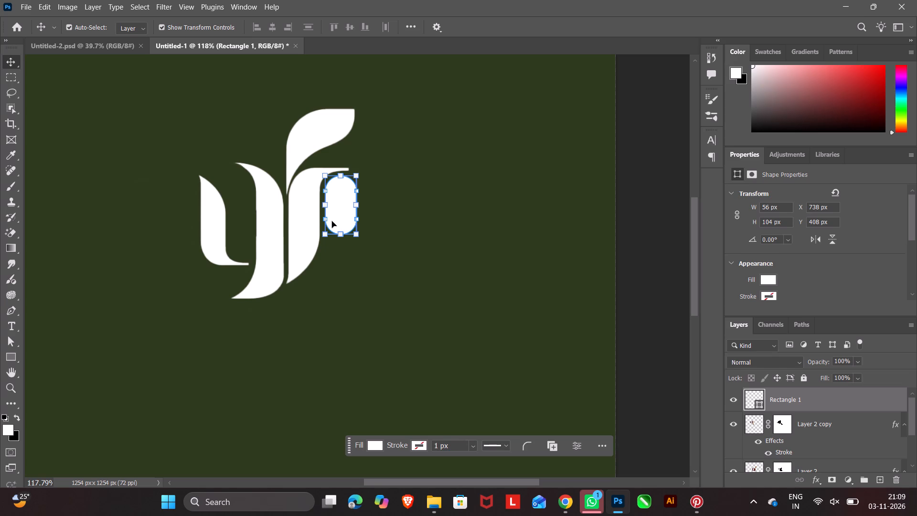
{"action": "double_click", "coordinate": [449, 243]}
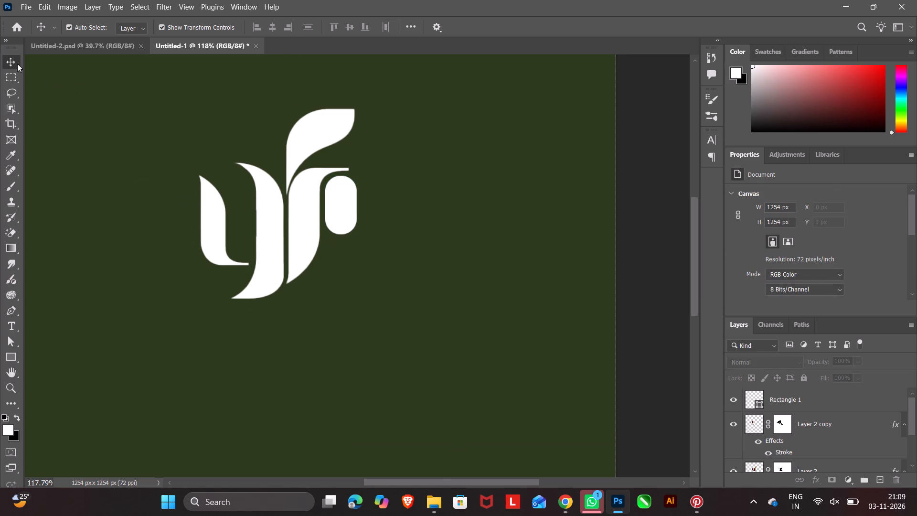
Open the ppppp.psd document from the recent files.
{"action": "left_click", "coordinate": [61, 47]}
{"action": "left_click", "coordinate": [14, 22]}
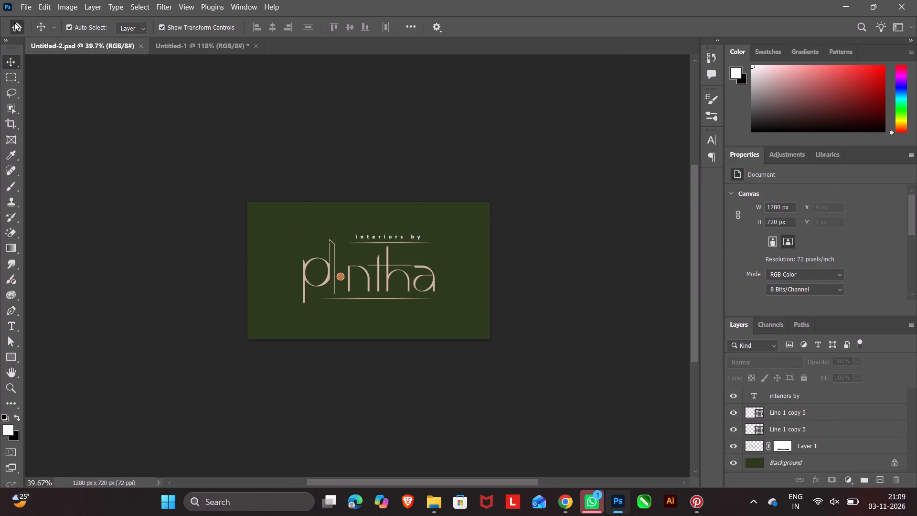
{"action": "left_click", "coordinate": [809, 92]}
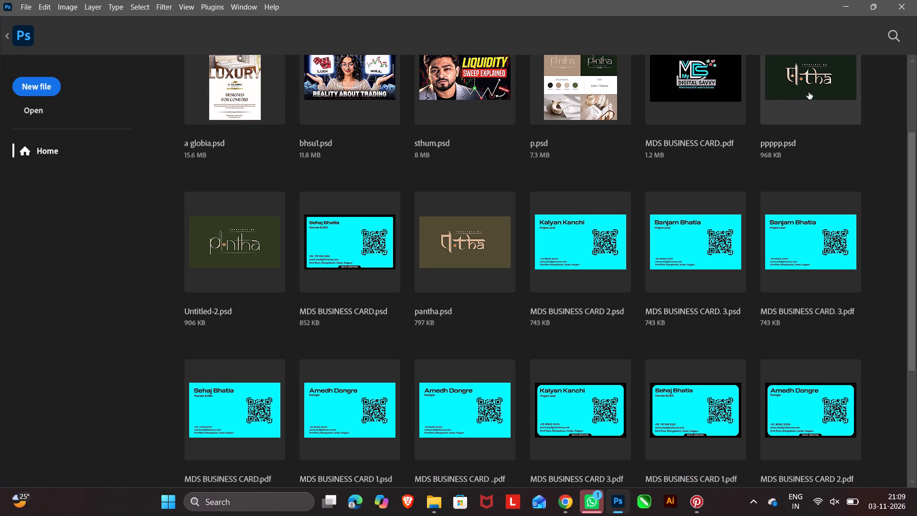
Select the Line 1 layer forming the hanging lamp's cord and copy it.
{"action": "left_click", "coordinate": [232, 272]}
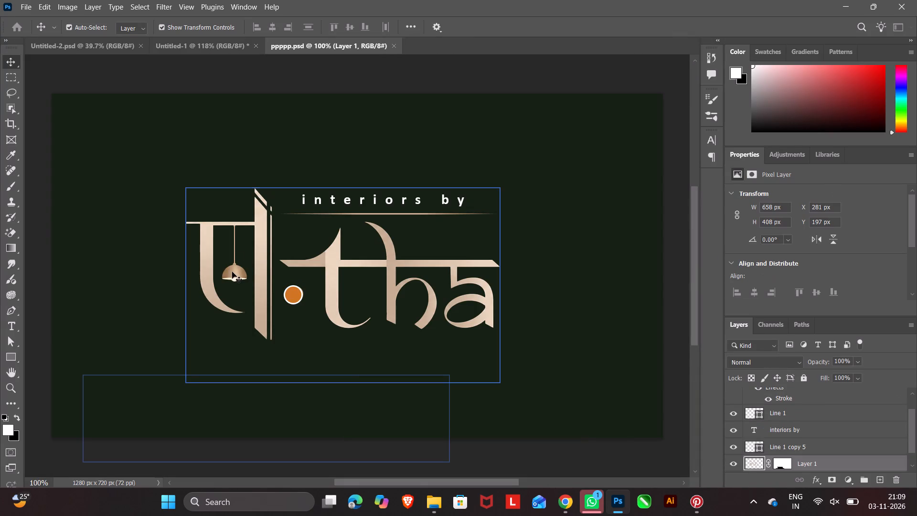
{"action": "left_click", "coordinate": [234, 273]}
{"action": "left_click", "coordinate": [242, 279]}
{"action": "left_click", "coordinate": [238, 274]}
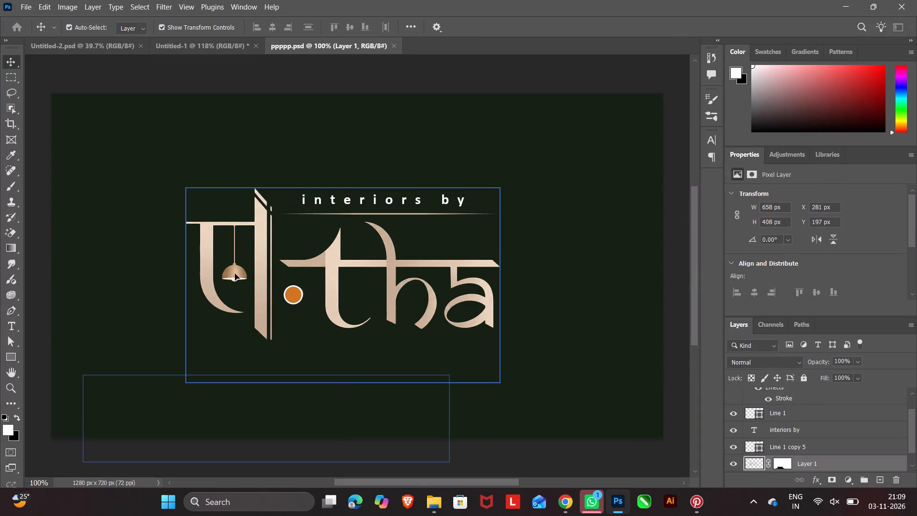
{"action": "double_click", "coordinate": [235, 274]}
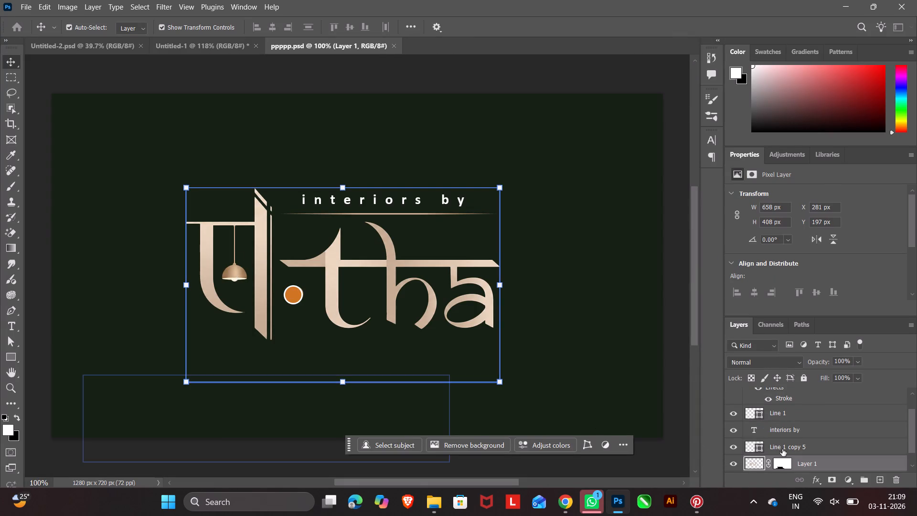
{"action": "left_click", "coordinate": [787, 444]}
{"action": "left_click", "coordinate": [795, 433]}
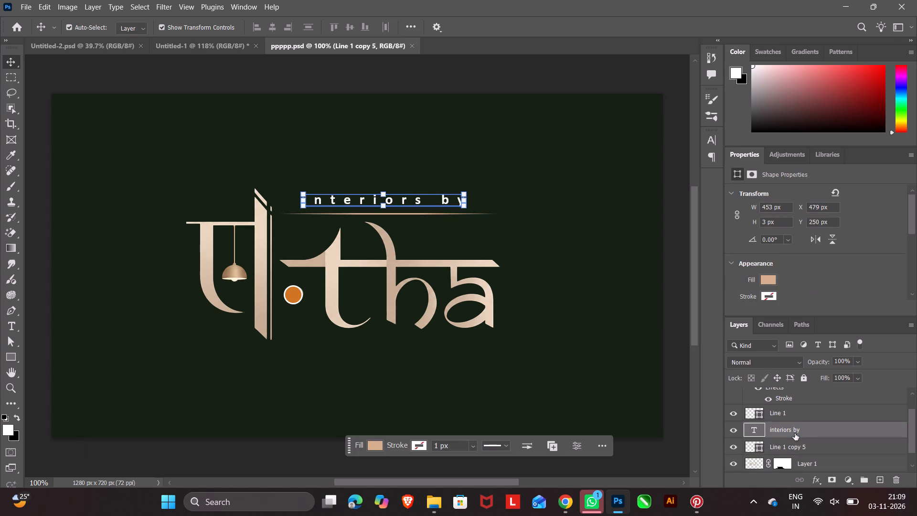
{"action": "left_click", "coordinate": [798, 417]}
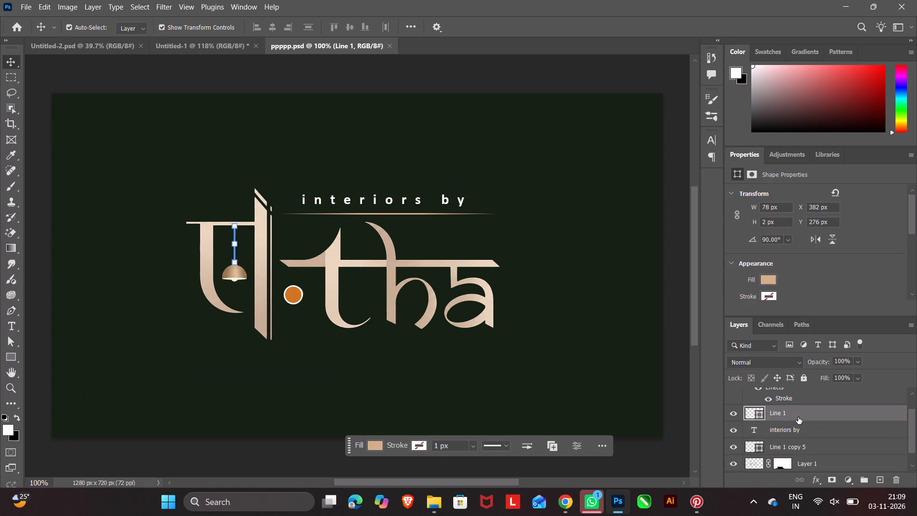
{"action": "left_click", "coordinate": [816, 479]}
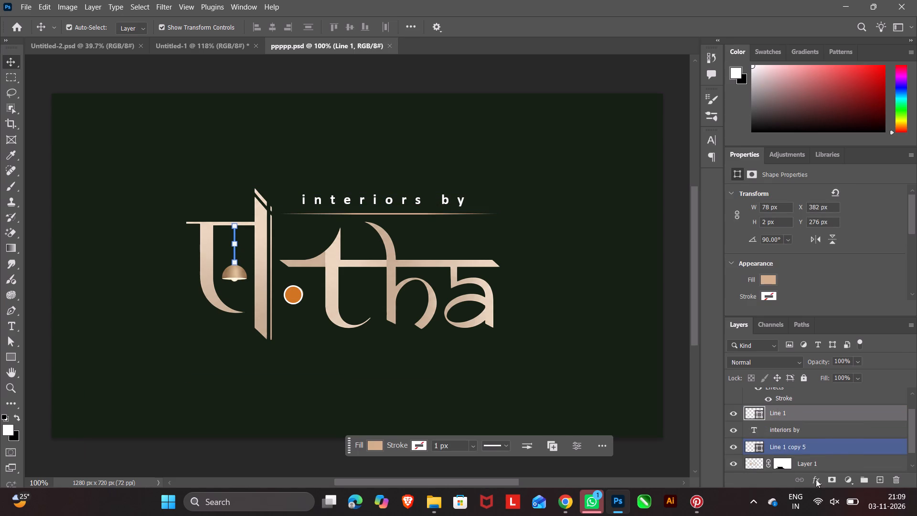
{"action": "left_click", "coordinate": [816, 484]}
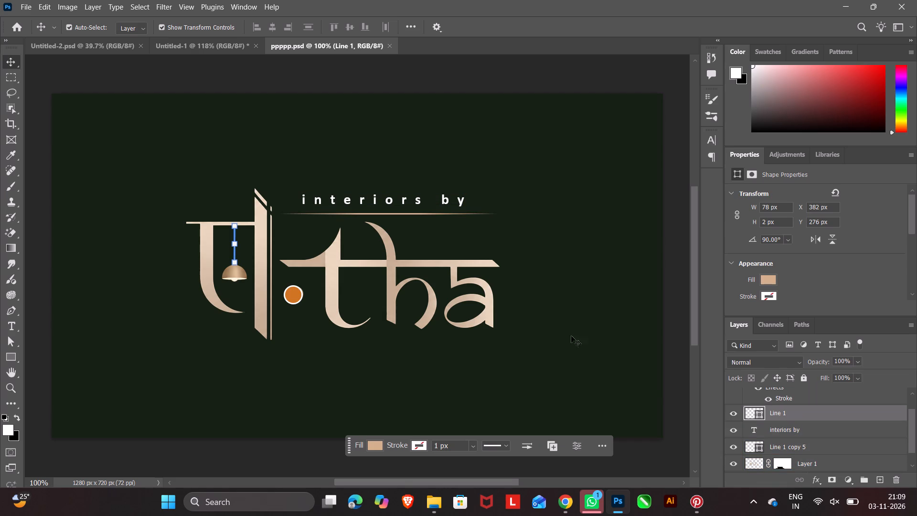
{"action": "key", "text": "ctrl+c"}
Paste the copied cord line into Untitled-1 and centre it on the white rounded rectangle, at X 765 px and Y 408 px.
{"action": "left_click", "coordinate": [220, 46]}
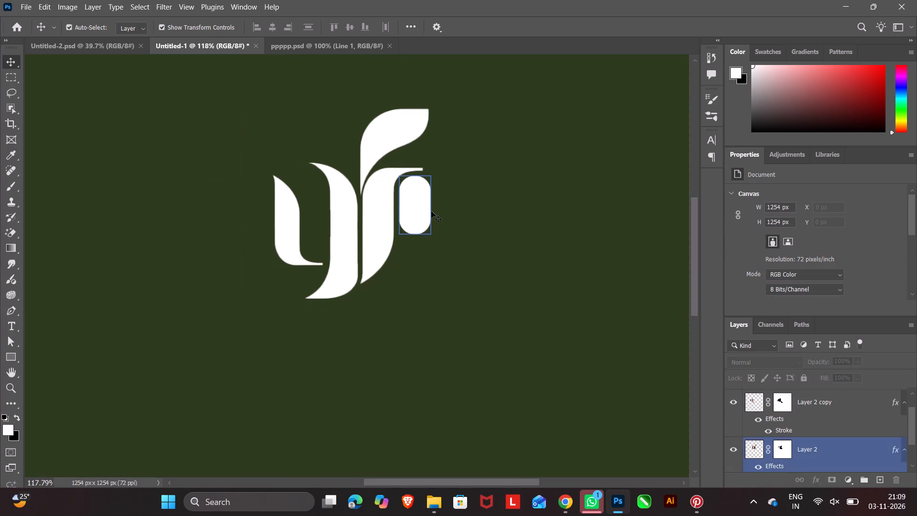
{"action": "left_click", "coordinate": [418, 203]}
{"action": "key", "text": "ctrl+v"}
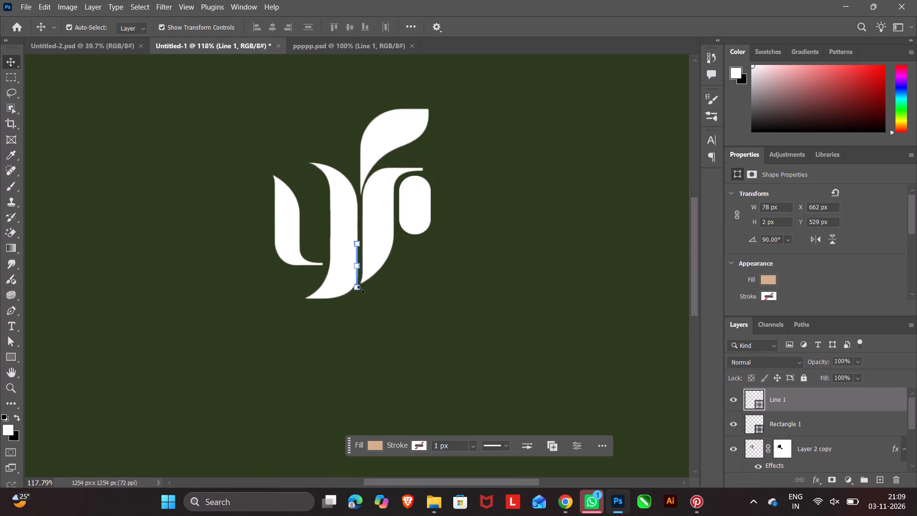
{"action": "left_click", "coordinate": [358, 264]}
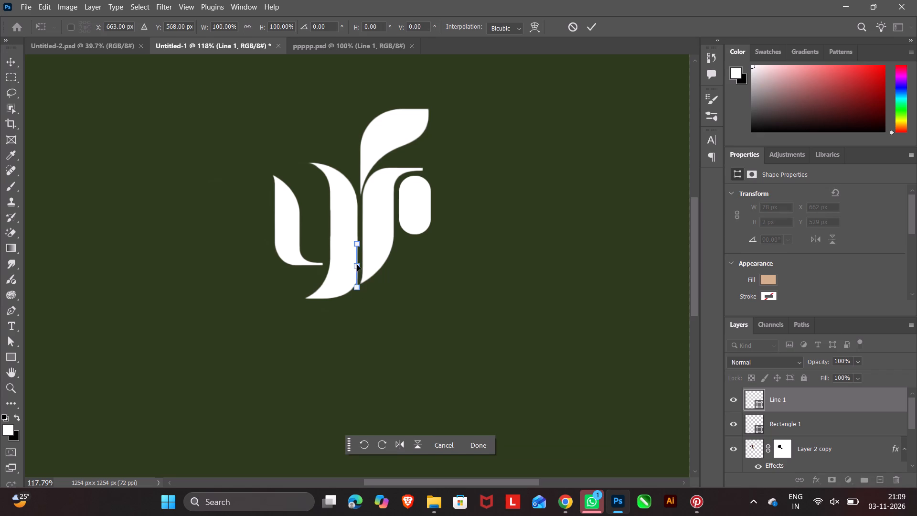
{"action": "left_click_drag", "start_coordinate": [357, 265], "coordinate": [415, 199]}
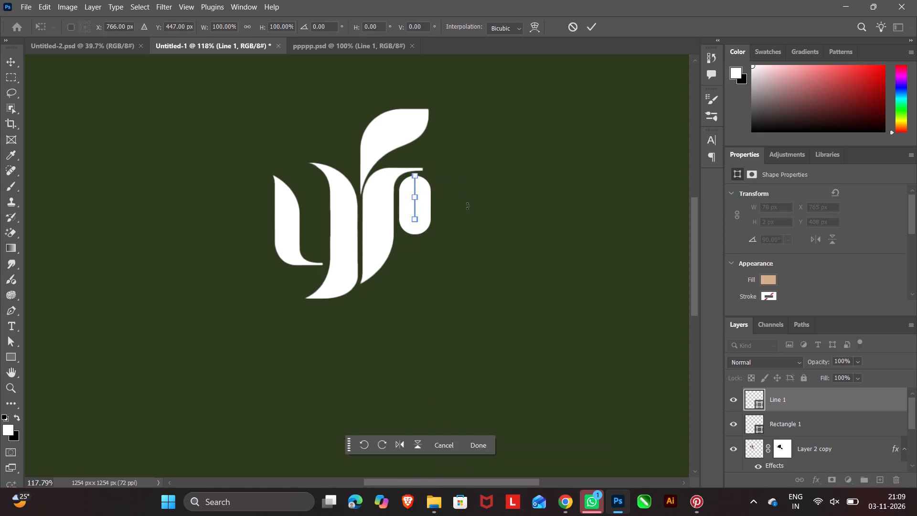
{"action": "left_click", "coordinate": [512, 210]}
{"action": "left_click", "coordinate": [477, 443]}
{"action": "left_click", "coordinate": [506, 355]}
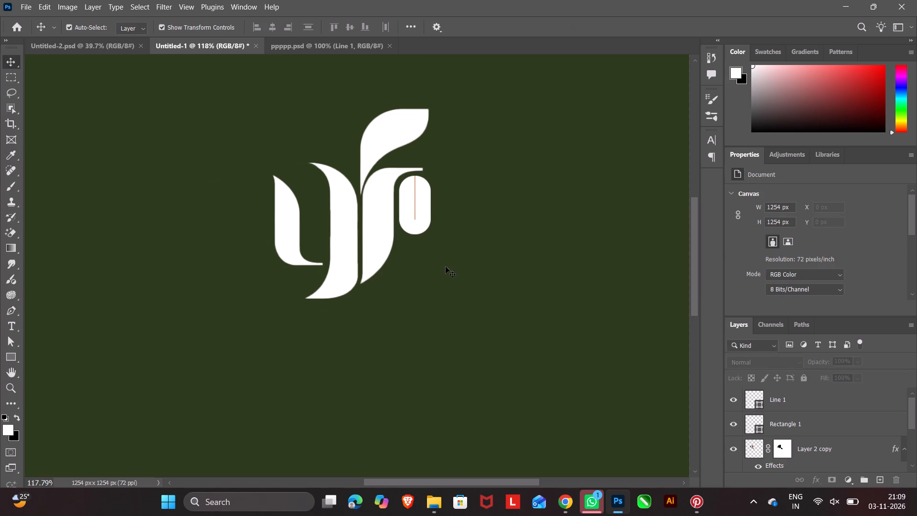
{"action": "scroll", "coordinate": [436, 255], "scroll_direction": "up", "scroll_amount": 10, "text": "alt"}
{"action": "scroll", "coordinate": [406, 247], "scroll_direction": "down", "scroll_amount": 6}
{"action": "scroll", "coordinate": [403, 260], "scroll_direction": "up", "scroll_amount": 12}
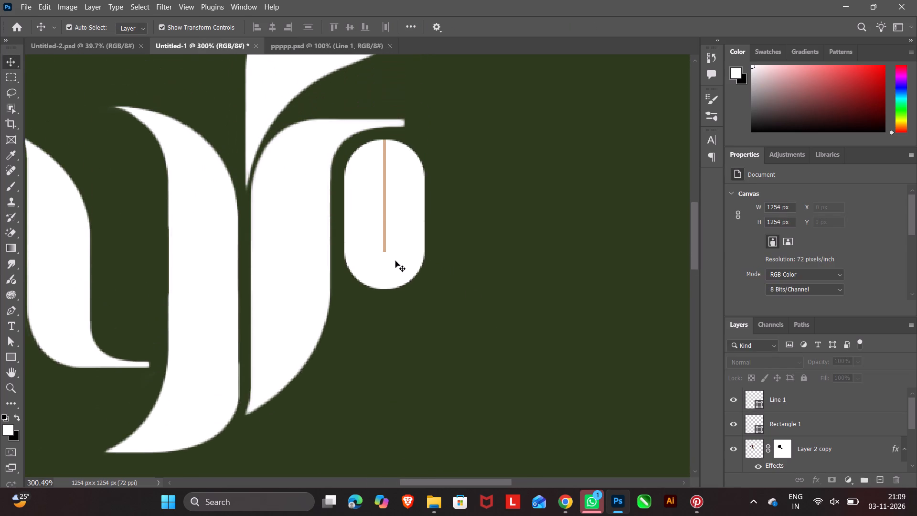
{"action": "scroll", "coordinate": [395, 261], "scroll_direction": "up", "scroll_amount": 5}
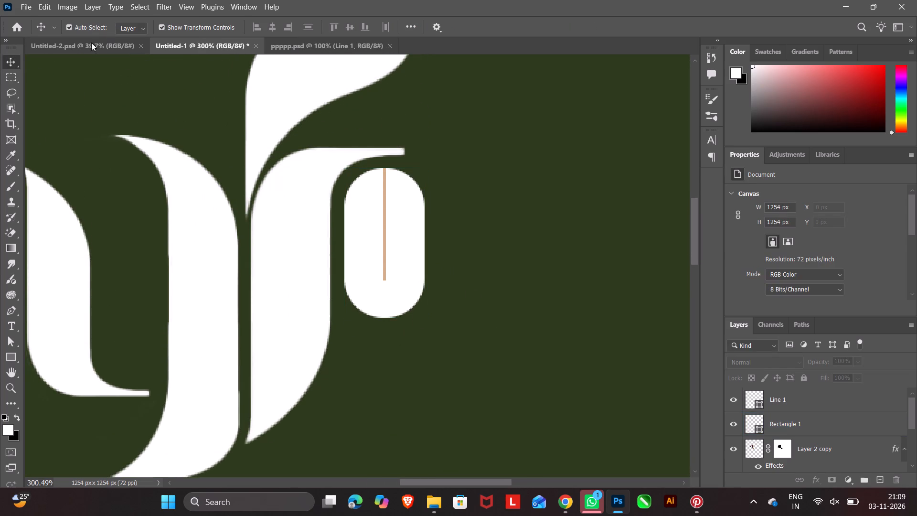
Return to ppppp.psd and examine its layers to identify which one holds the hanging lamp's shade.
{"action": "left_click", "coordinate": [92, 45]}
{"action": "left_click", "coordinate": [333, 49]}
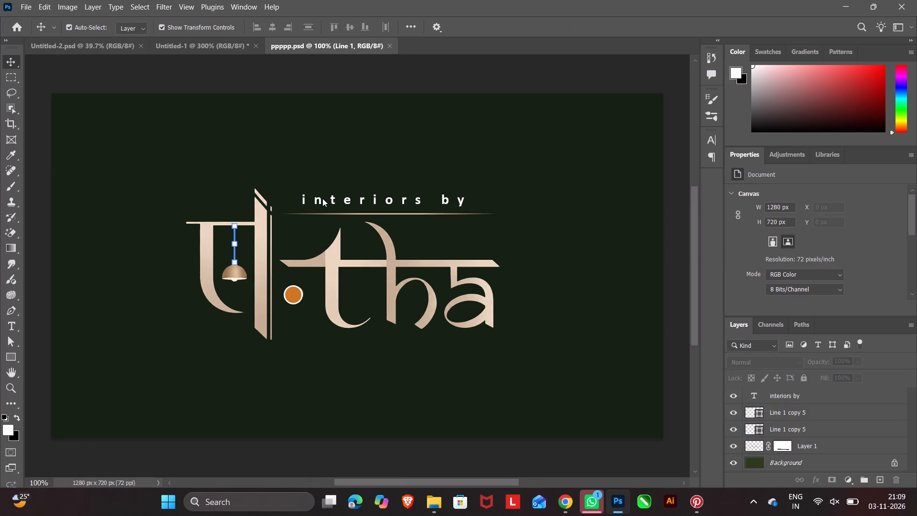
{"action": "left_click", "coordinate": [87, 180]}
{"action": "left_click", "coordinate": [235, 274]}
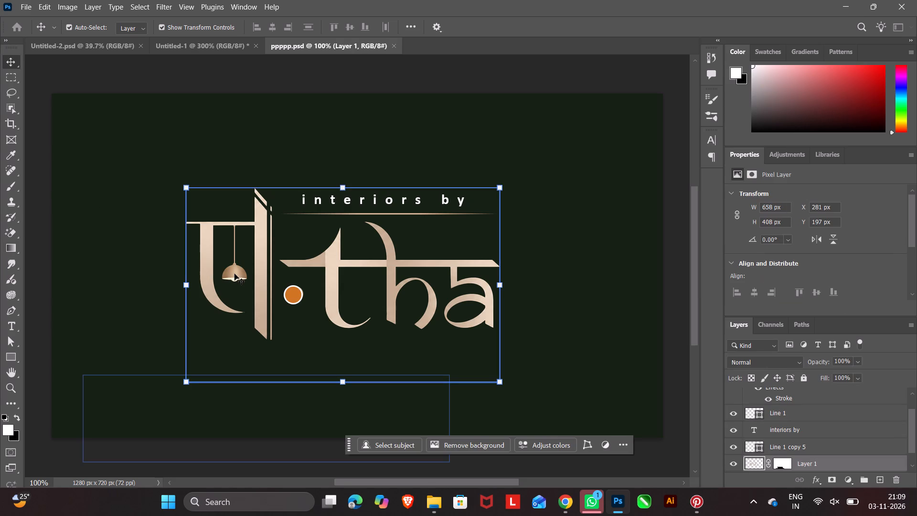
{"action": "scroll", "coordinate": [821, 437], "scroll_direction": "down", "scroll_amount": 2}
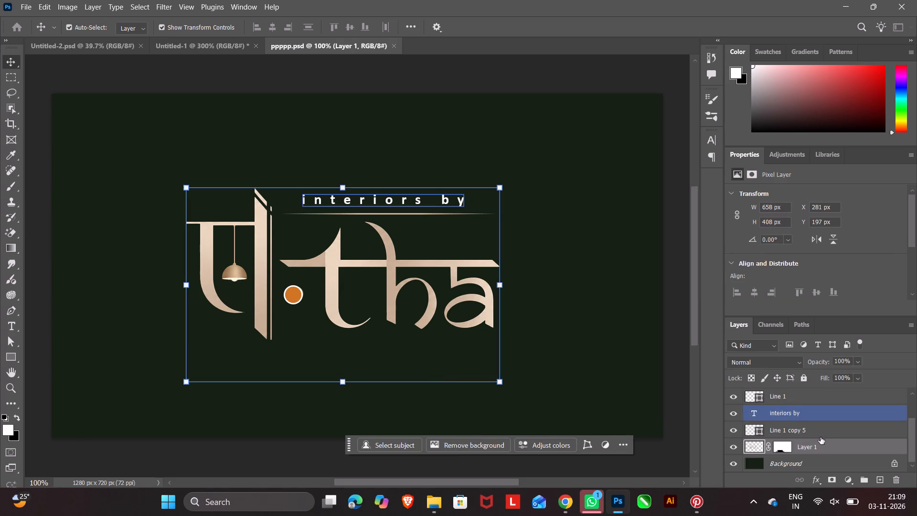
{"action": "scroll", "coordinate": [821, 437], "scroll_direction": "down", "scroll_amount": 1}
{"action": "scroll", "coordinate": [805, 449], "scroll_direction": "up", "scroll_amount": 4}
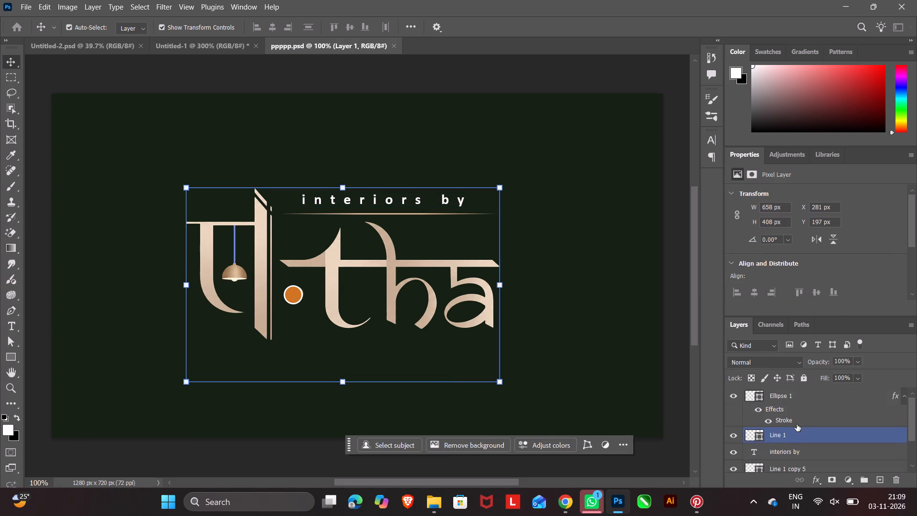
{"action": "scroll", "coordinate": [791, 401], "scroll_direction": "up", "scroll_amount": 5}
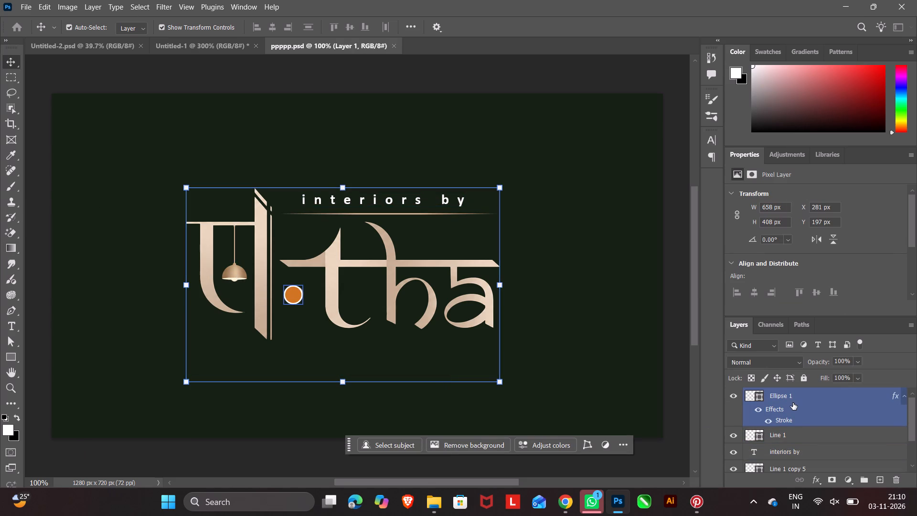
{"action": "scroll", "coordinate": [793, 403], "scroll_direction": "down", "scroll_amount": 2}
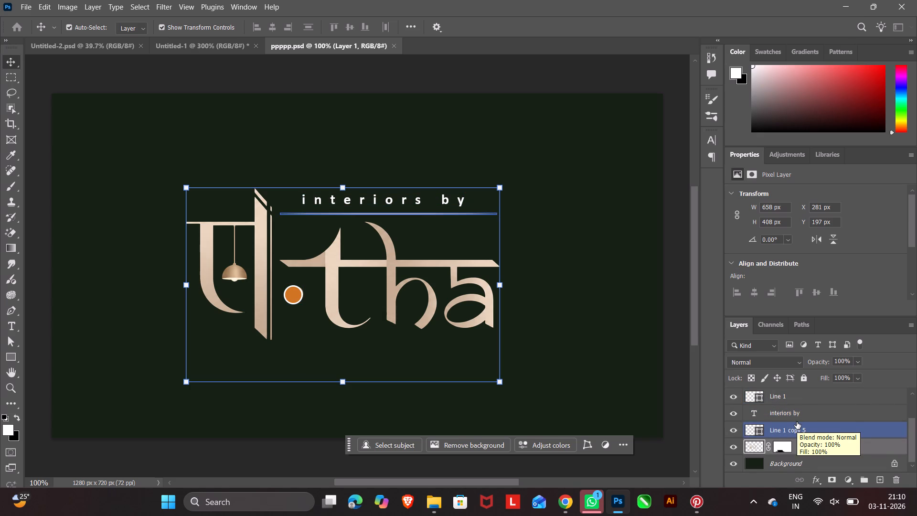
{"action": "left_click", "coordinate": [790, 429]}
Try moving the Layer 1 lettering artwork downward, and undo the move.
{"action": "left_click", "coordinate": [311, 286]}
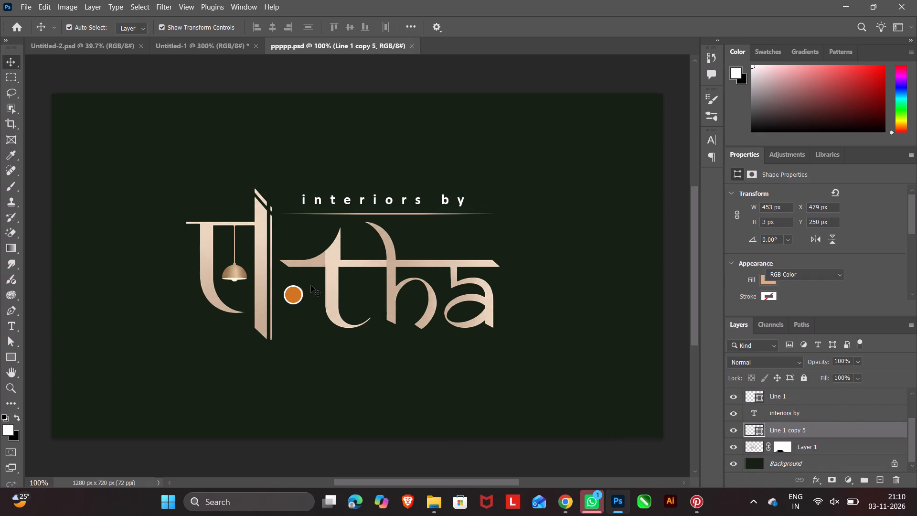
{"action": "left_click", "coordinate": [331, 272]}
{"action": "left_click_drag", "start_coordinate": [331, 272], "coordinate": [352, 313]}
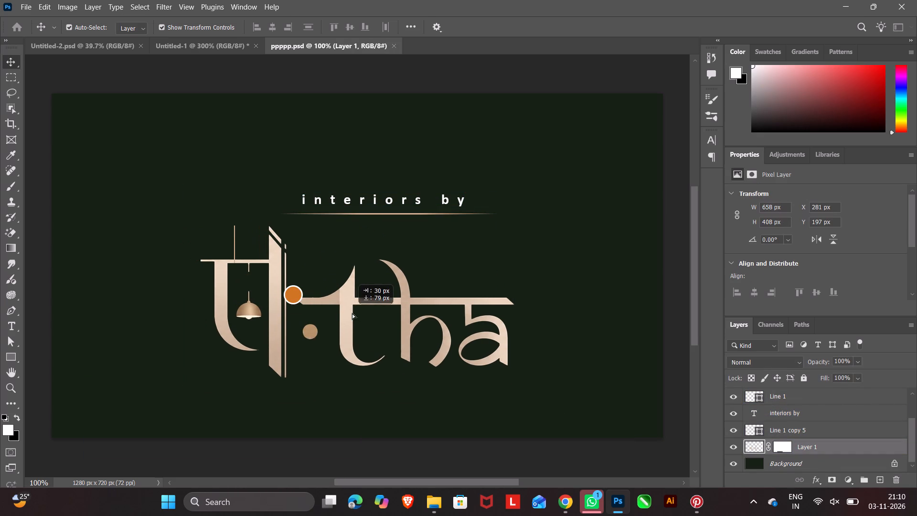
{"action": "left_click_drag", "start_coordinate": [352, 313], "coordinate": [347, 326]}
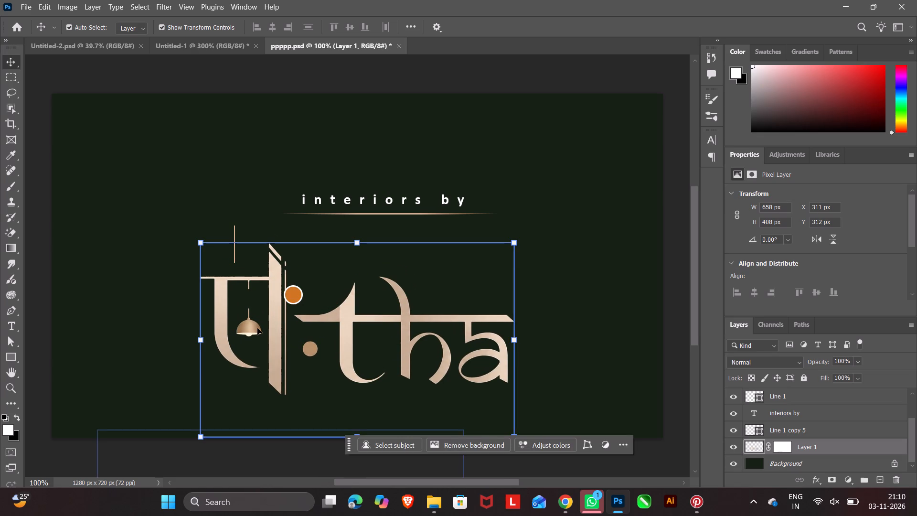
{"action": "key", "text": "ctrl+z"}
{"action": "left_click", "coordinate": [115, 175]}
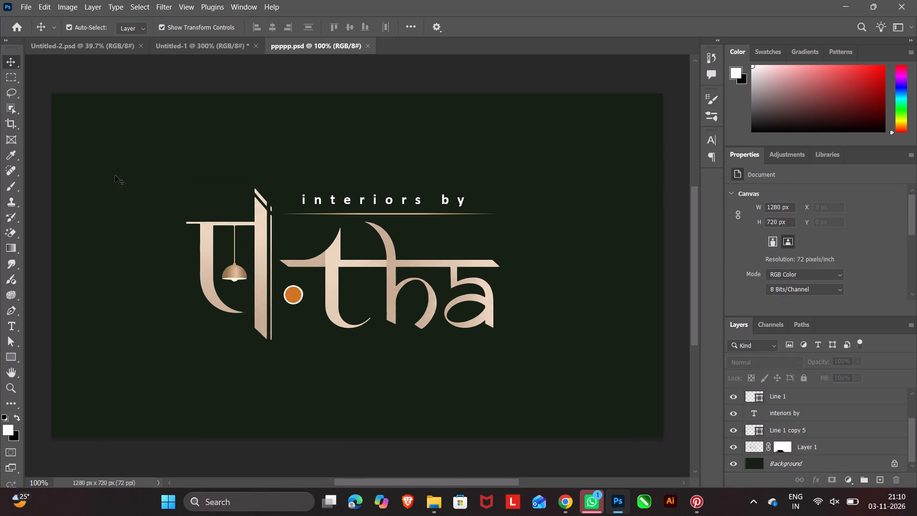
Select the hanging lamp's shade on Layer 1 with the Object Selection tool and duplicate it onto its own layer.
{"action": "left_click", "coordinate": [9, 107]}
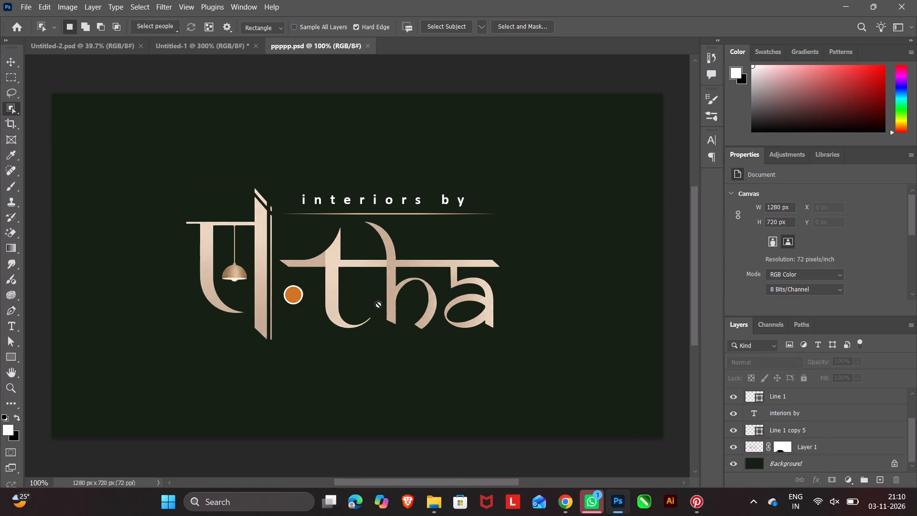
{"action": "left_click", "coordinate": [8, 57]}
{"action": "left_click", "coordinate": [220, 249]}
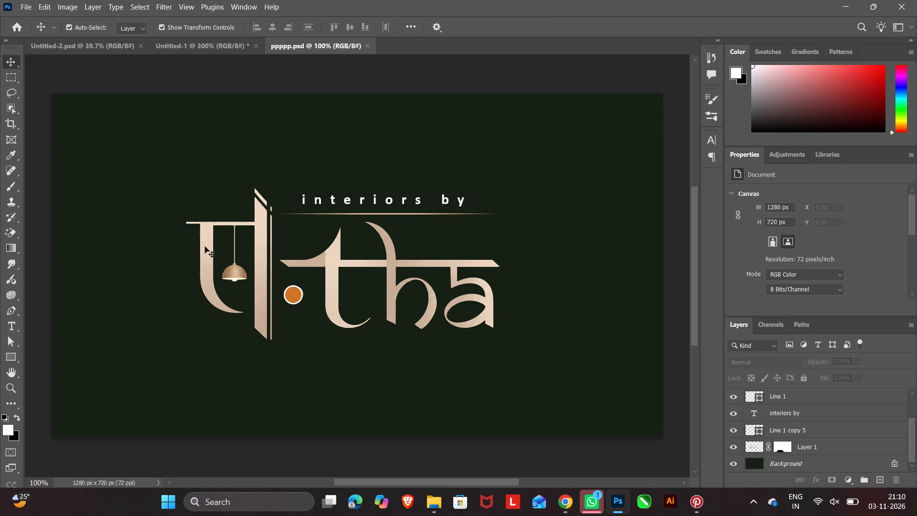
{"action": "left_click", "coordinate": [205, 247]}
{"action": "left_click", "coordinate": [11, 108]}
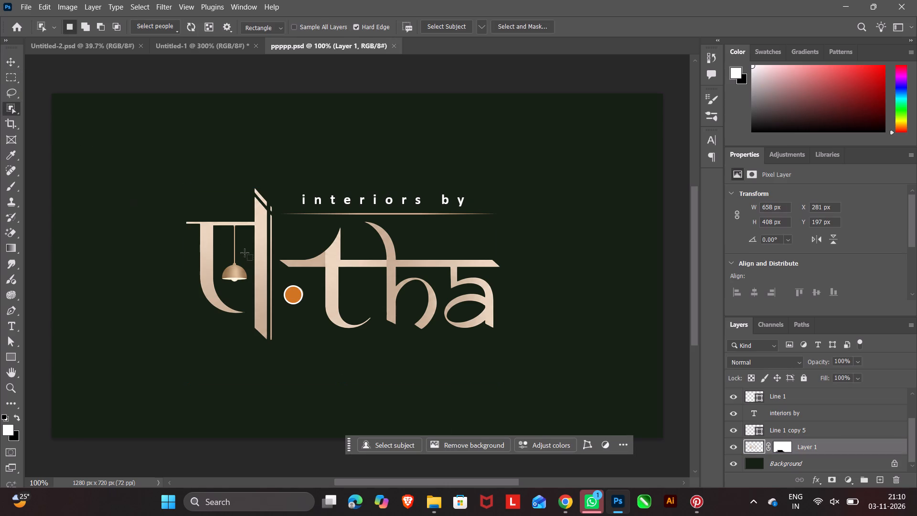
{"action": "left_click_drag", "start_coordinate": [221, 255], "coordinate": [248, 290]}
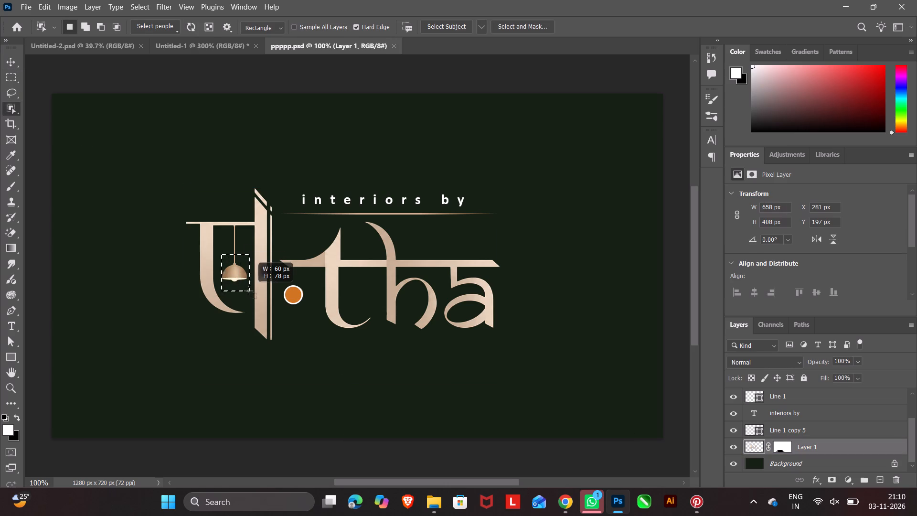
{"action": "left_click_drag", "start_coordinate": [248, 290], "coordinate": [247, 290]}
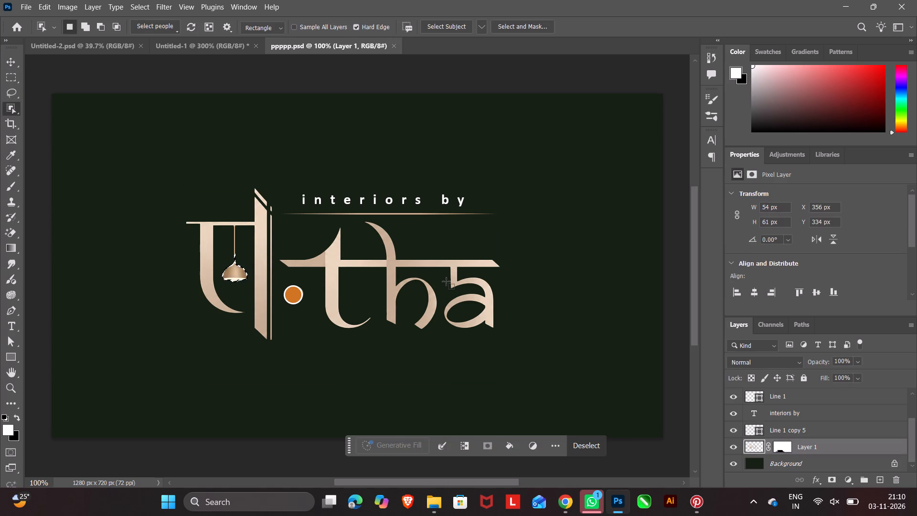
{"action": "key", "text": "ctrl+j"}
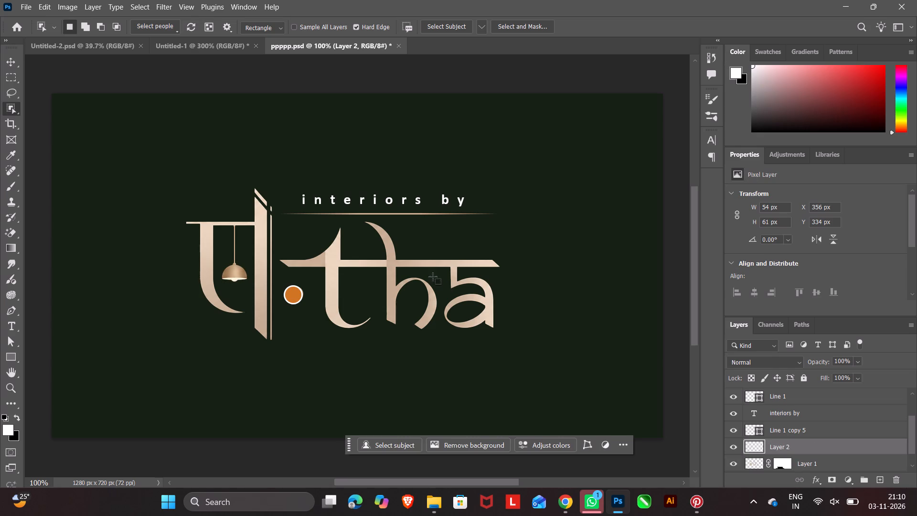
Copy the lamp shade into Untitled-1 and position it beneath the cord line, at X 739 px and Y 482 px.
{"action": "left_click", "coordinate": [14, 61]}
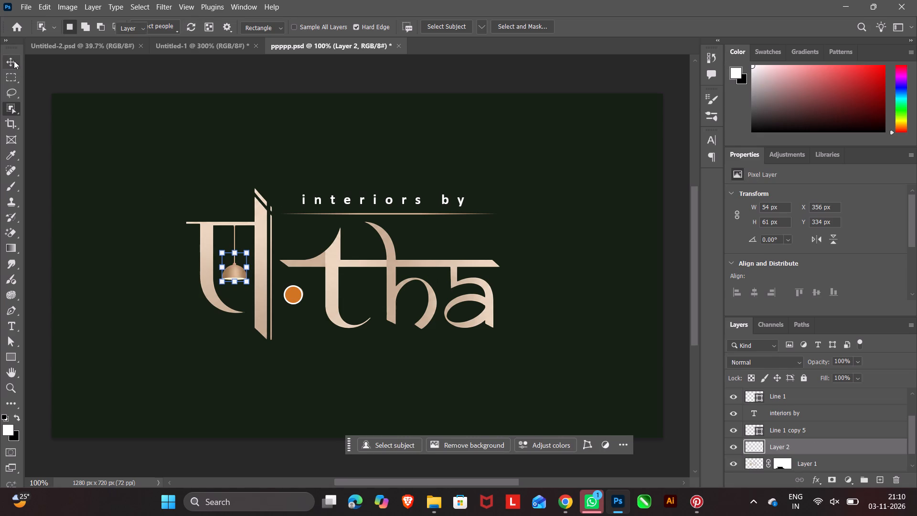
{"action": "key", "text": "ctrl+c"}
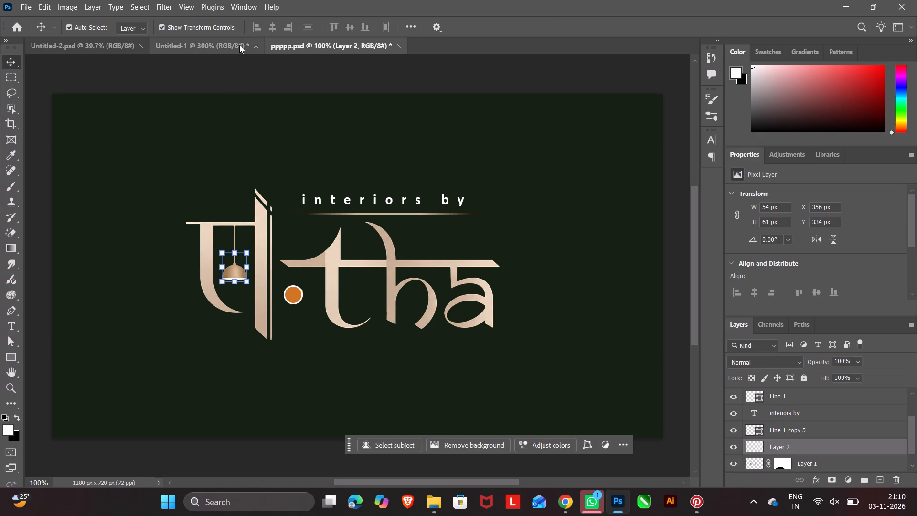
{"action": "left_click", "coordinate": [239, 43]}
{"action": "left_click", "coordinate": [359, 236]}
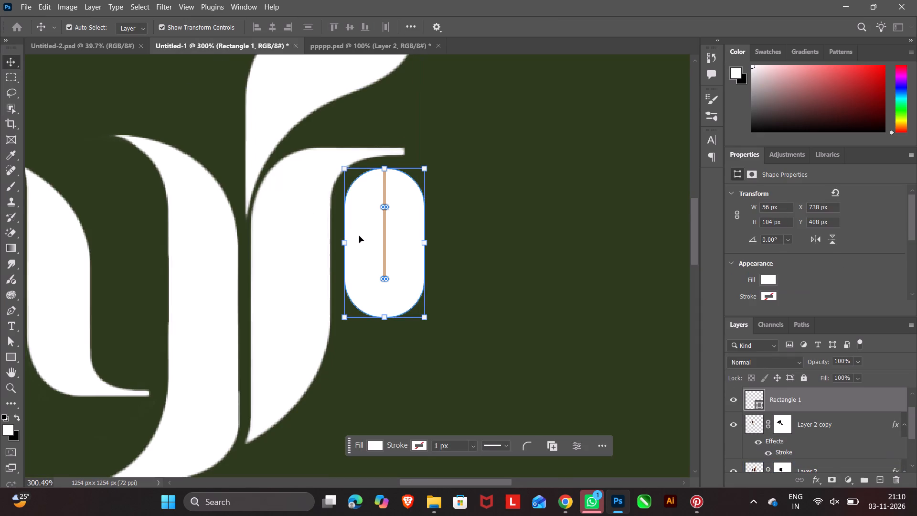
{"action": "key", "text": "ctrl+v"}
{"action": "left_click_drag", "start_coordinate": [359, 275], "coordinate": [385, 294]}
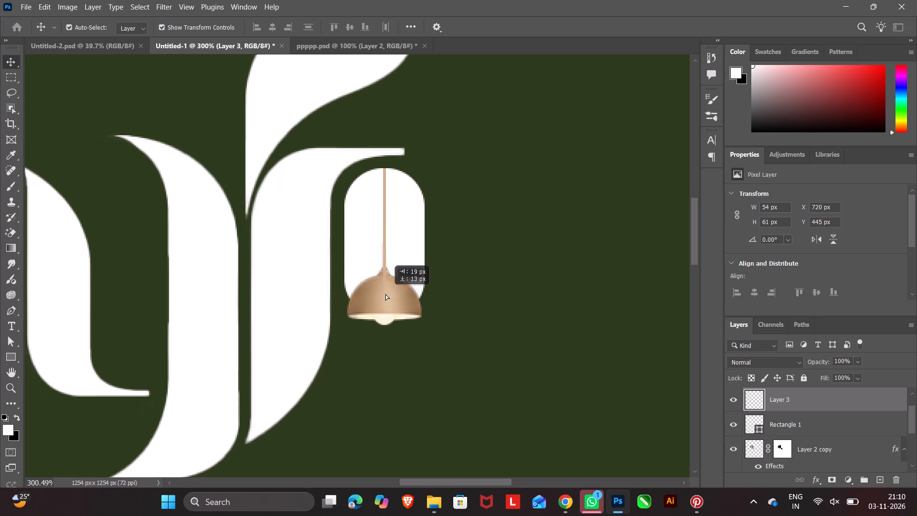
{"action": "left_click_drag", "start_coordinate": [385, 294], "coordinate": [393, 361]}
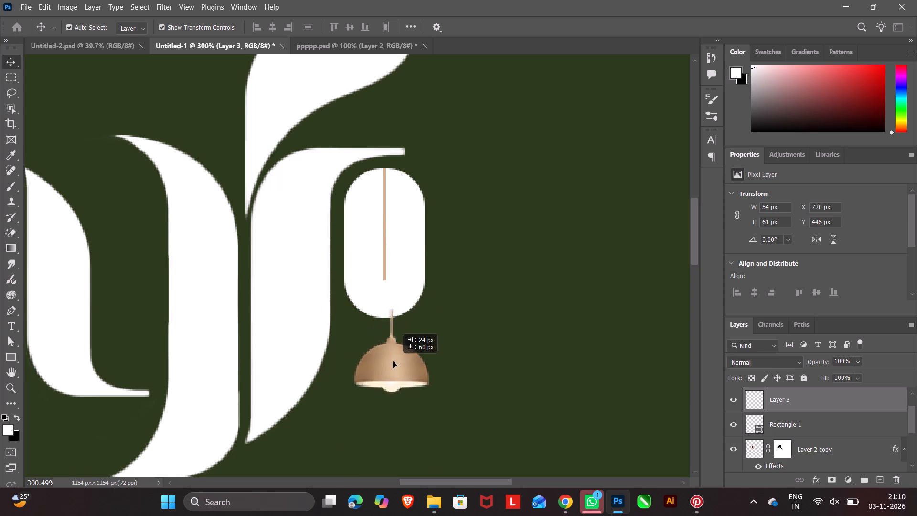
{"action": "left_click_drag", "start_coordinate": [393, 361], "coordinate": [385, 330]}
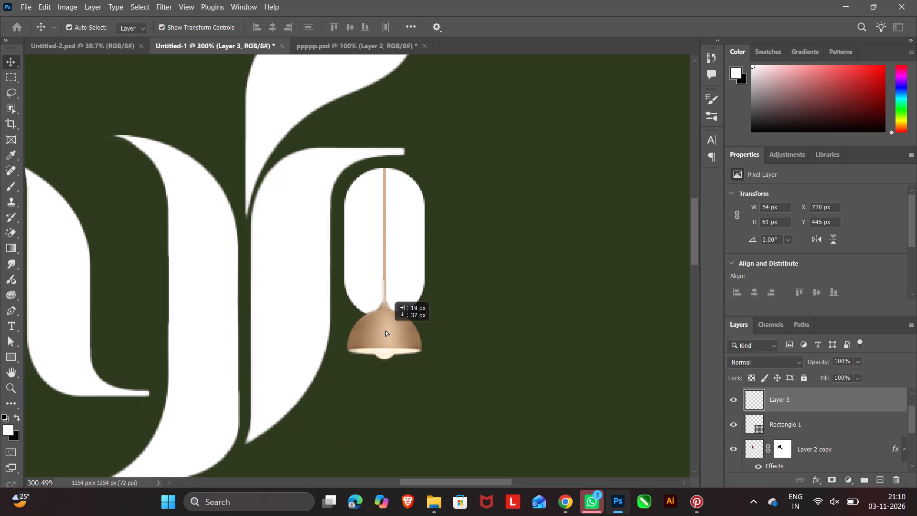
{"action": "left_click_drag", "start_coordinate": [385, 330], "coordinate": [387, 330]}
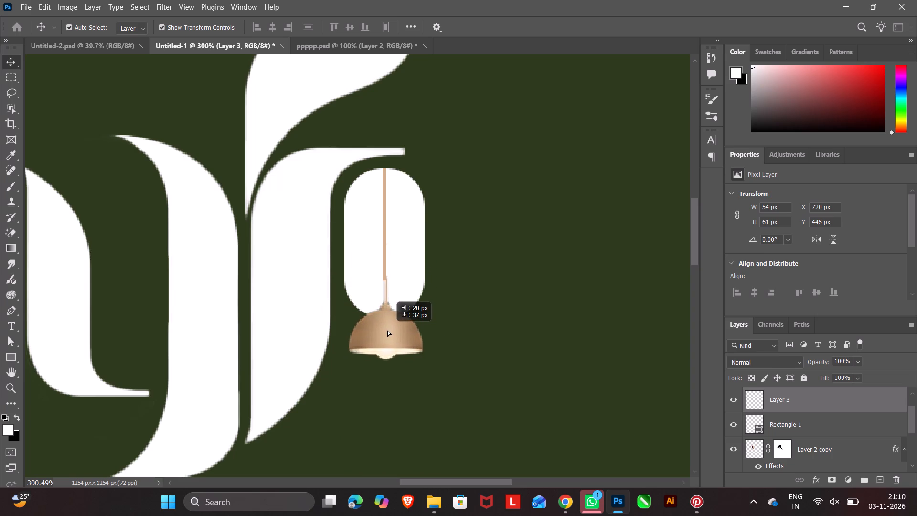
{"action": "left_click_drag", "start_coordinate": [387, 330], "coordinate": [386, 330]}
{"action": "left_click", "coordinate": [535, 337]}
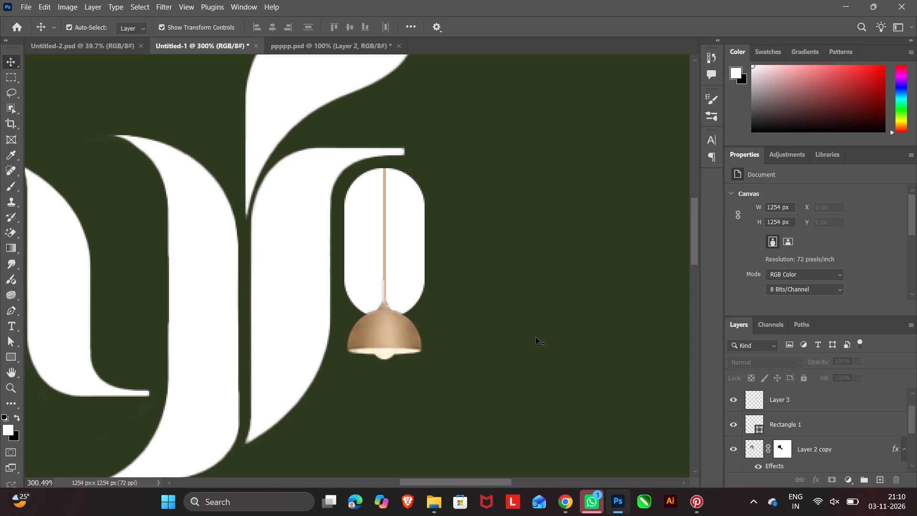
Move the lamp shade about 67 px lower, clear of the white rounded rectangle and in line with the cord.
{"action": "scroll", "coordinate": [372, 285], "scroll_direction": "down", "scroll_amount": 14, "text": "alt"}
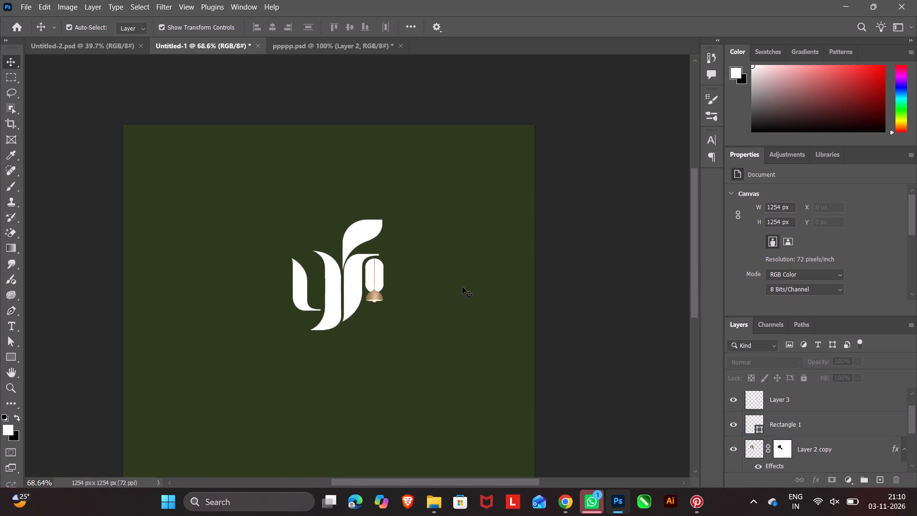
{"action": "scroll", "coordinate": [392, 290], "scroll_direction": "up", "scroll_amount": 11, "text": "alt"}
{"action": "left_click", "coordinate": [347, 308]}
{"action": "left_click_drag", "start_coordinate": [346, 308], "coordinate": [345, 368]}
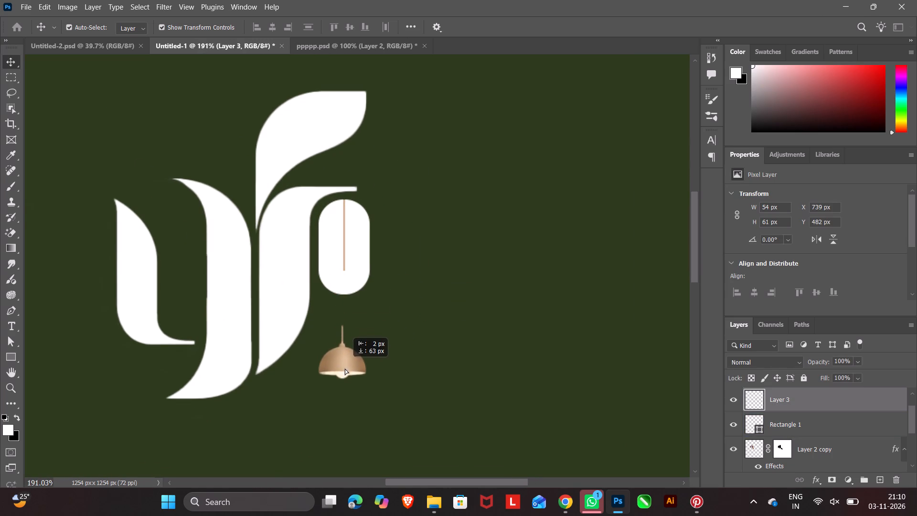
{"action": "left_click_drag", "start_coordinate": [345, 368], "coordinate": [349, 369]}
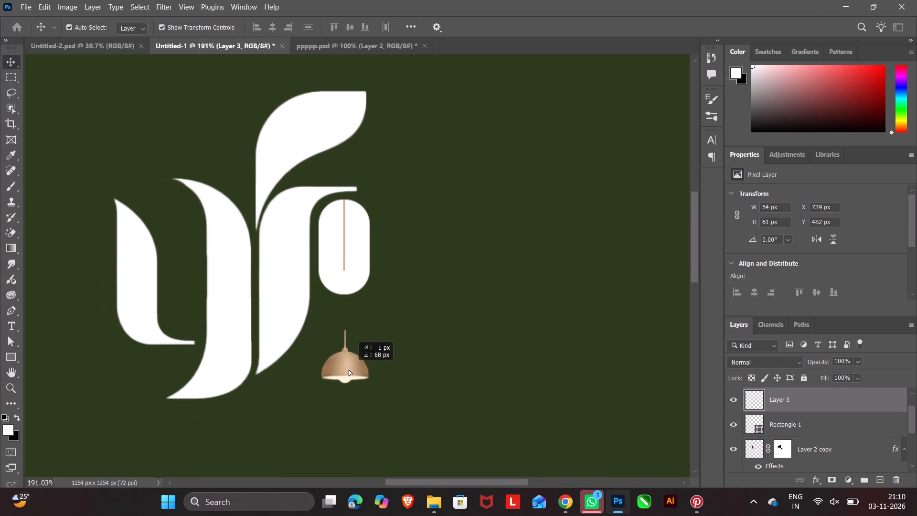
{"action": "left_click_drag", "start_coordinate": [349, 369], "coordinate": [348, 368]}
Lengthen the lamp's cord line downward to about 151 px so that it reaches the stem of the lamp shade.
{"action": "left_click", "coordinate": [344, 270]}
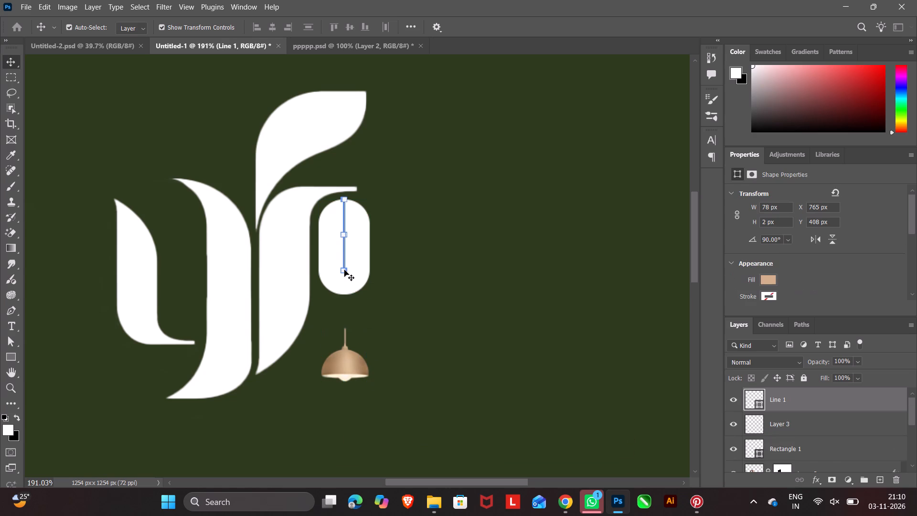
{"action": "left_click_drag", "start_coordinate": [344, 272], "coordinate": [341, 298]}
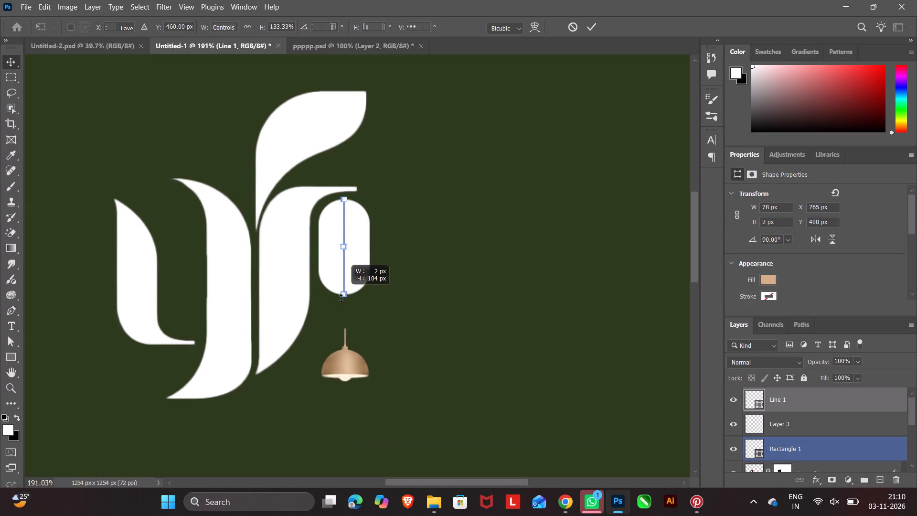
{"action": "left_click_drag", "start_coordinate": [341, 298], "coordinate": [338, 342]}
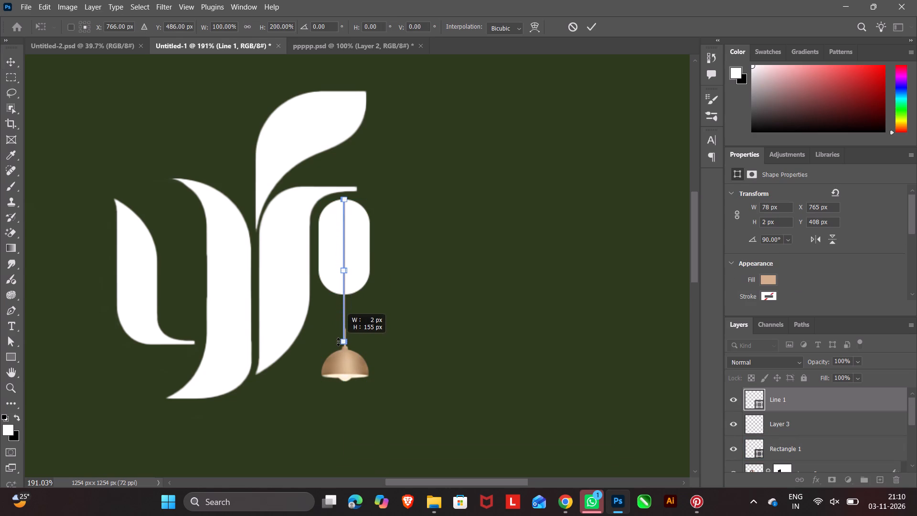
{"action": "left_click_drag", "start_coordinate": [338, 342], "coordinate": [339, 339]}
{"action": "scroll", "coordinate": [368, 353], "scroll_direction": "up", "scroll_amount": 13, "text": "alt"}
{"action": "left_click", "coordinate": [377, 314]}
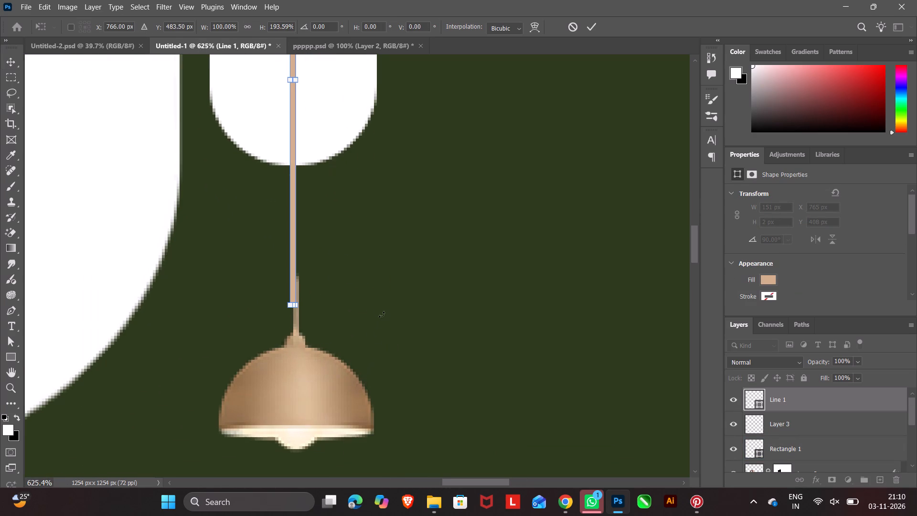
{"action": "left_click", "coordinate": [385, 318]}
{"action": "left_click", "coordinate": [492, 447]}
{"action": "left_click", "coordinate": [464, 345]}
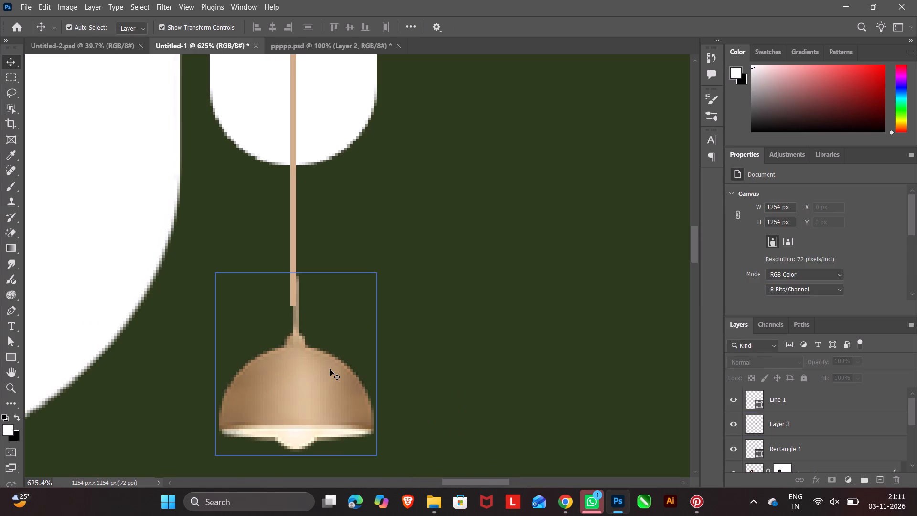
Move the lamp shade to X 739 px and Y 539 px, lining its stem up with the end of the cord.
{"action": "left_click", "coordinate": [329, 370]}
{"action": "left_click_drag", "start_coordinate": [328, 378], "coordinate": [327, 378]}
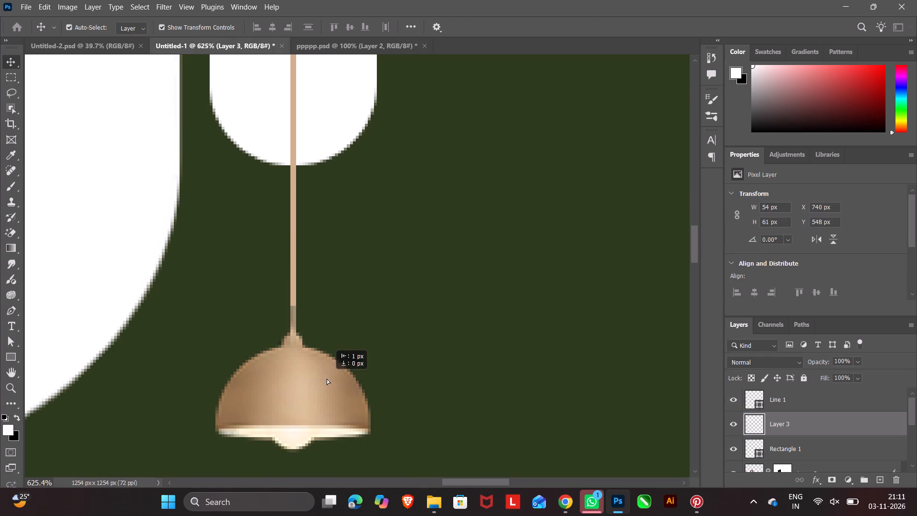
{"action": "left_click_drag", "start_coordinate": [327, 378], "coordinate": [328, 351]}
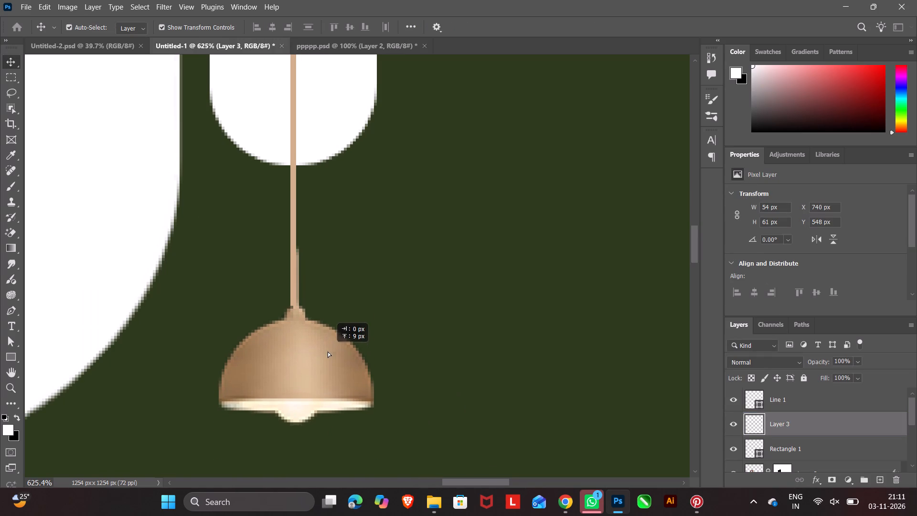
{"action": "left_click_drag", "start_coordinate": [328, 351], "coordinate": [326, 351]}
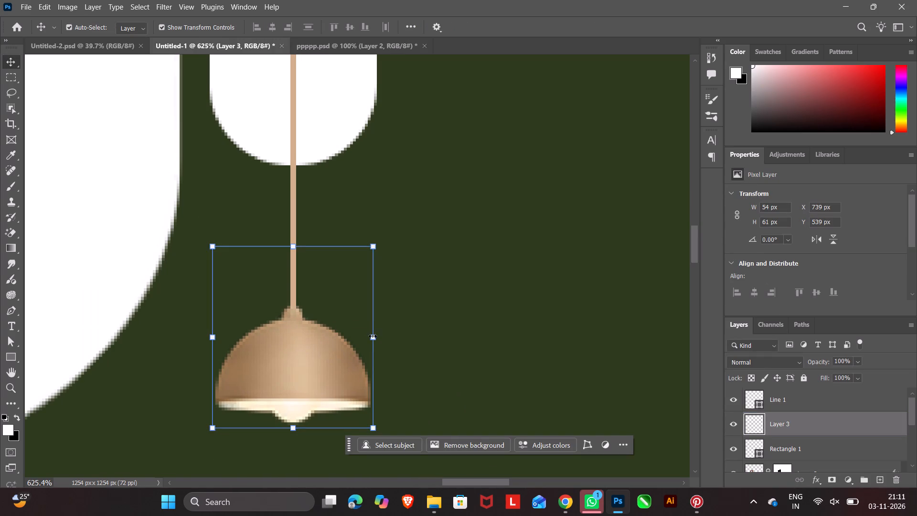
{"action": "scroll", "coordinate": [363, 314], "scroll_direction": "down", "scroll_amount": 14, "text": "alt"}
{"action": "left_click", "coordinate": [518, 285]}
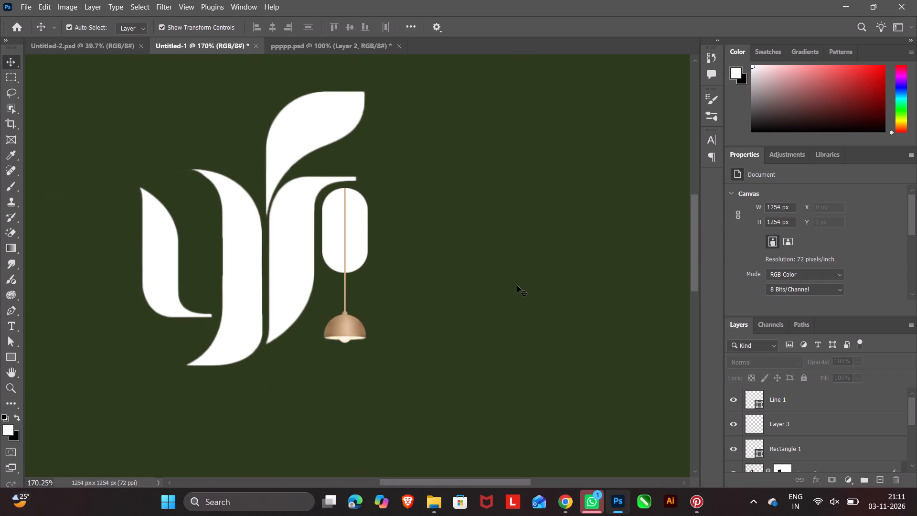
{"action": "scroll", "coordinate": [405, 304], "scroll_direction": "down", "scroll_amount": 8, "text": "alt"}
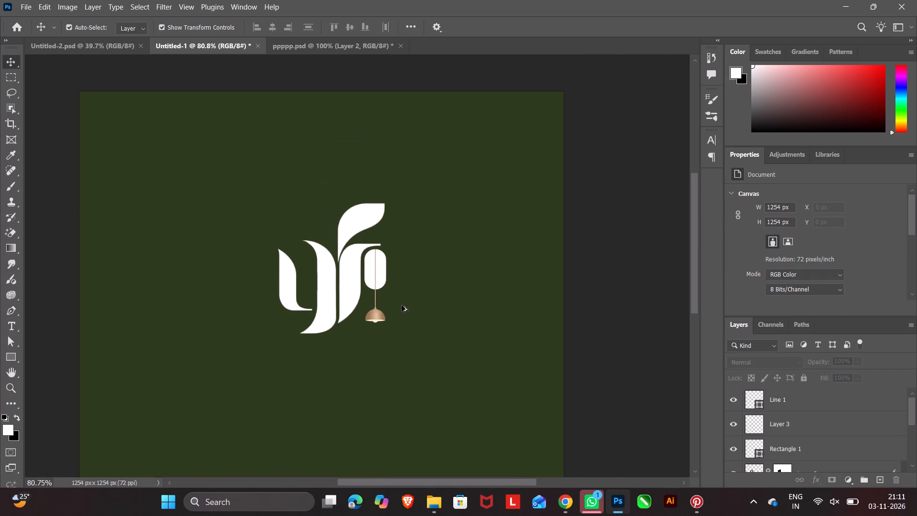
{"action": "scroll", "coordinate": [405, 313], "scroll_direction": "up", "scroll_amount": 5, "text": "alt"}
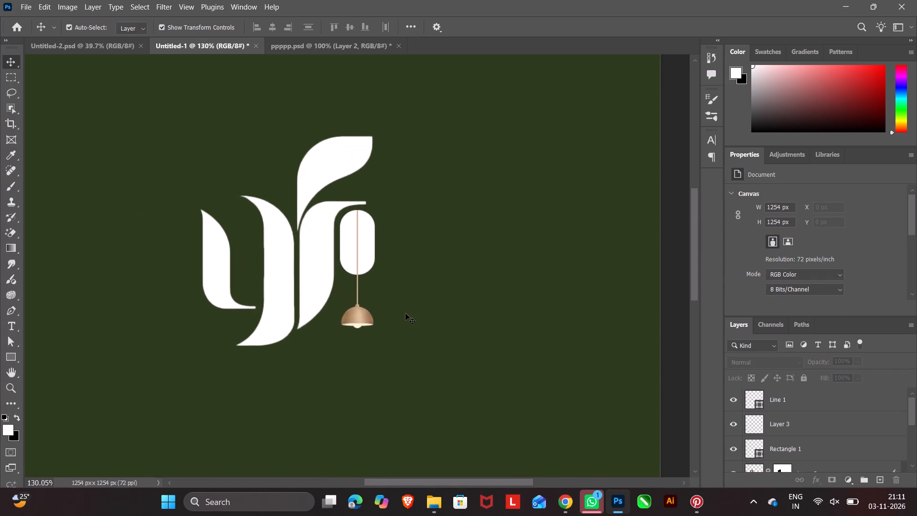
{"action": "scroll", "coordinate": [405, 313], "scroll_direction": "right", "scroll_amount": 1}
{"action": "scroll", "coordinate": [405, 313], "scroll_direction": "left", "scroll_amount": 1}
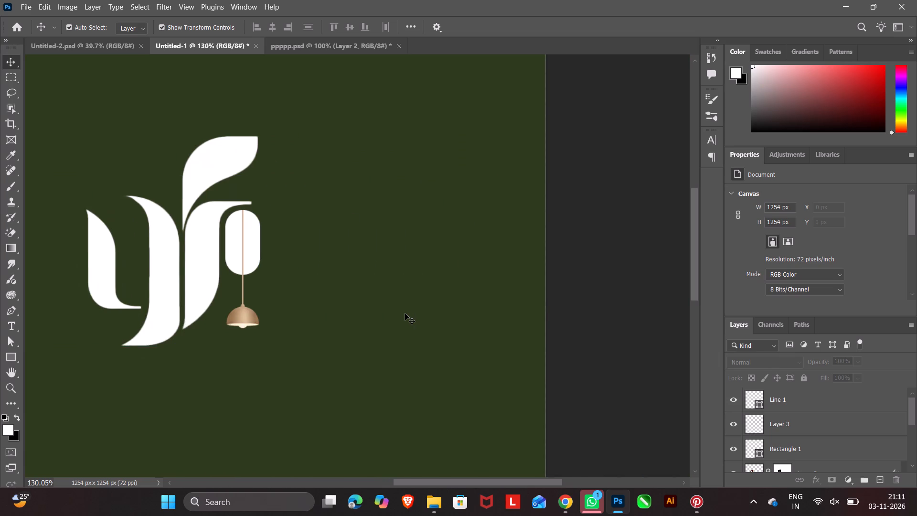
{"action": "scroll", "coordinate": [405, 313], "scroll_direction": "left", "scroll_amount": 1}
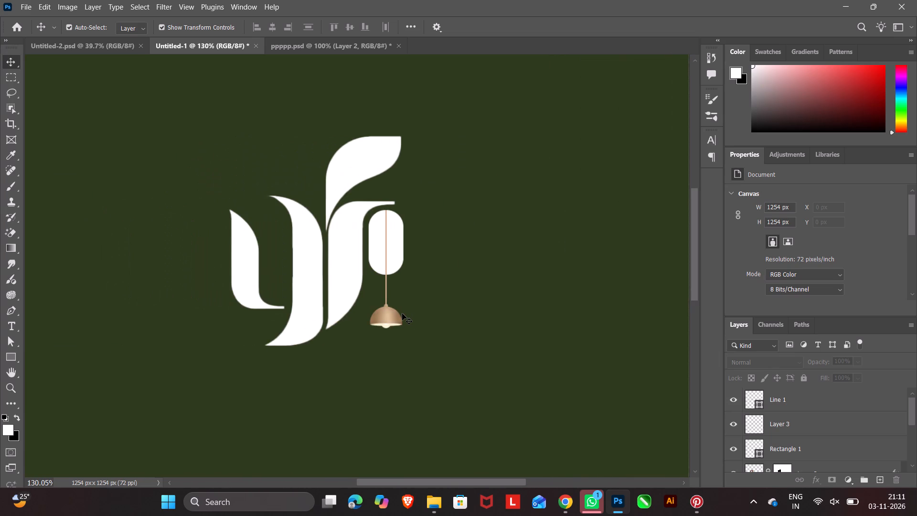
Copy the "interiors by" text from Untitled-2.psd into Untitled-1 and place it roughly centred beneath the monogram.
{"action": "left_click", "coordinate": [75, 41]}
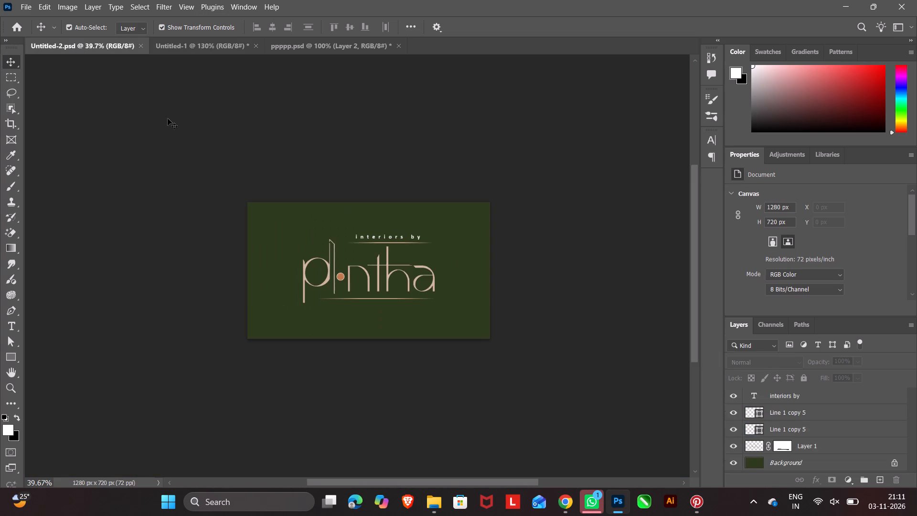
{"action": "left_click", "coordinate": [403, 236]}
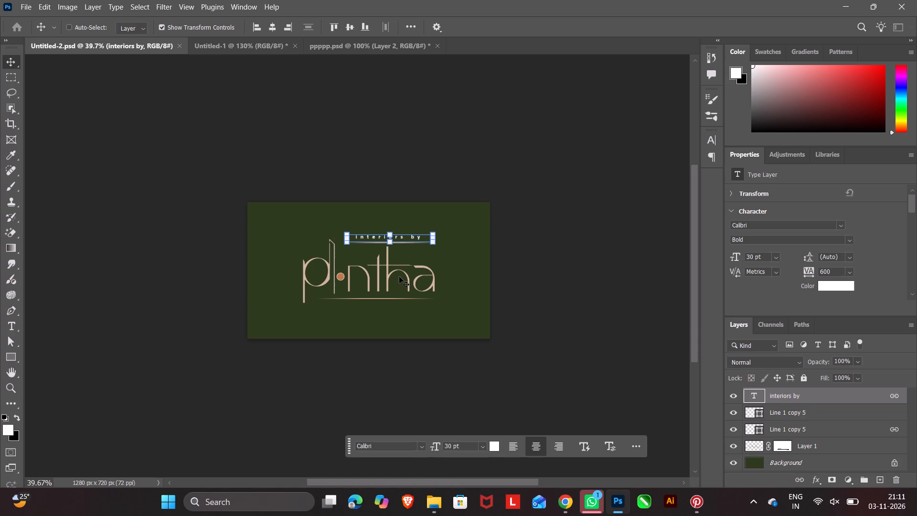
{"action": "key", "text": "ctrl+c"}
{"action": "left_click", "coordinate": [361, 54]}
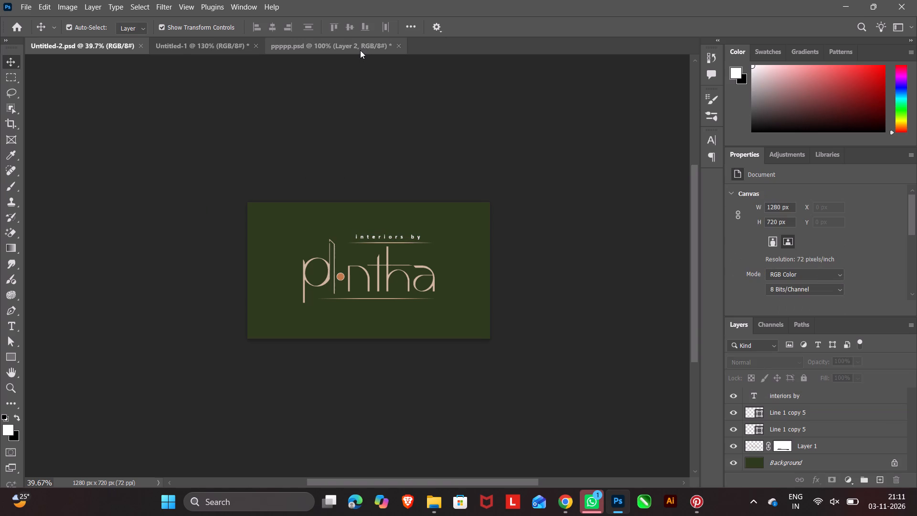
{"action": "left_click", "coordinate": [360, 50]}
{"action": "left_click", "coordinate": [219, 42]}
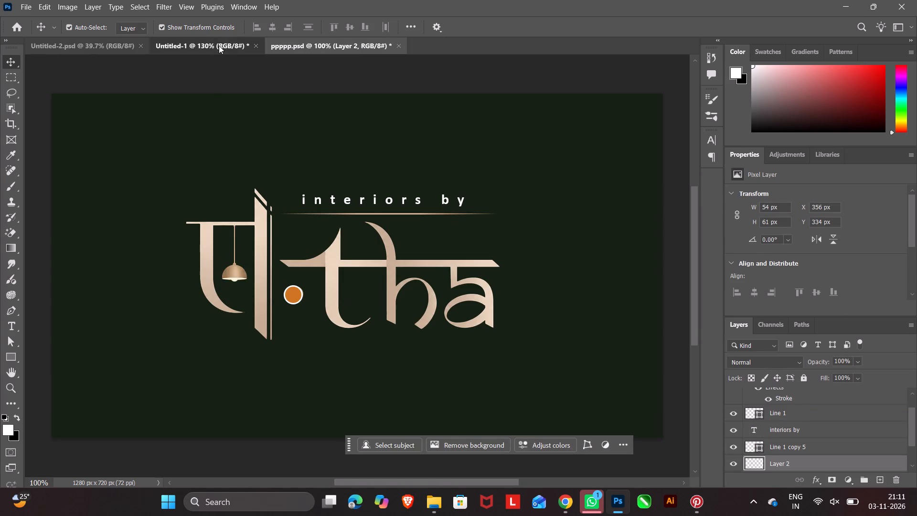
{"action": "left_click", "coordinate": [336, 394]}
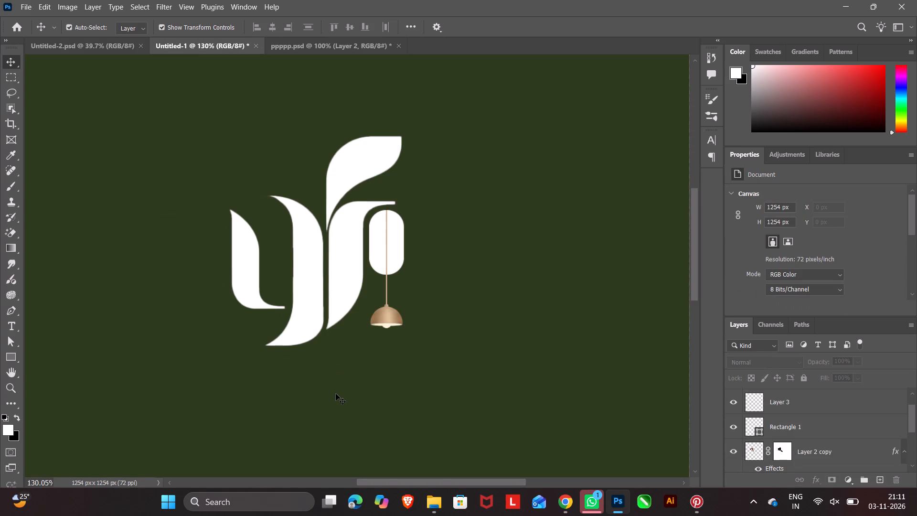
{"action": "key", "text": "ctrl+v"}
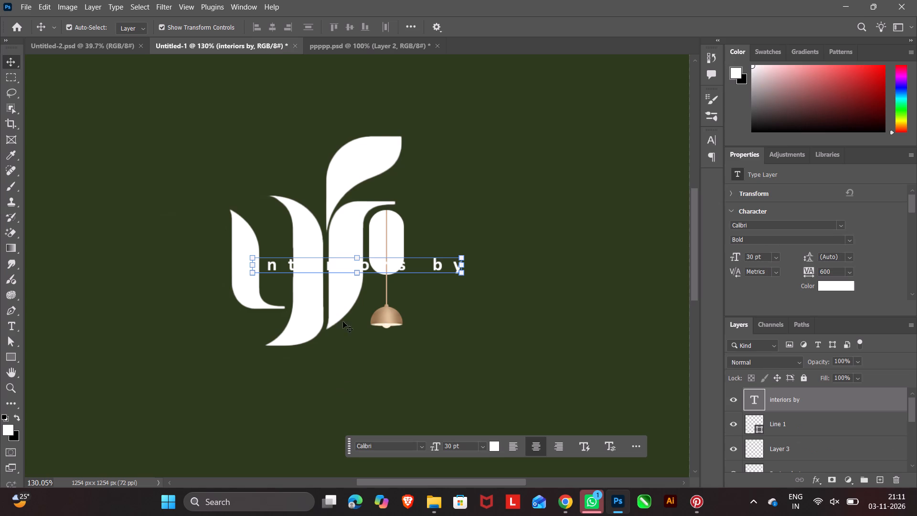
{"action": "left_click_drag", "start_coordinate": [369, 264], "coordinate": [325, 375]}
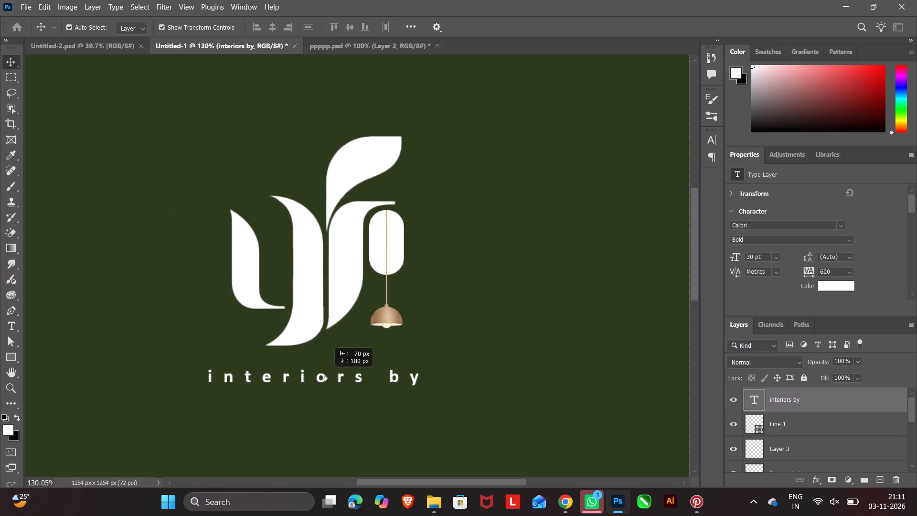
{"action": "left_click_drag", "start_coordinate": [325, 375], "coordinate": [331, 372]}
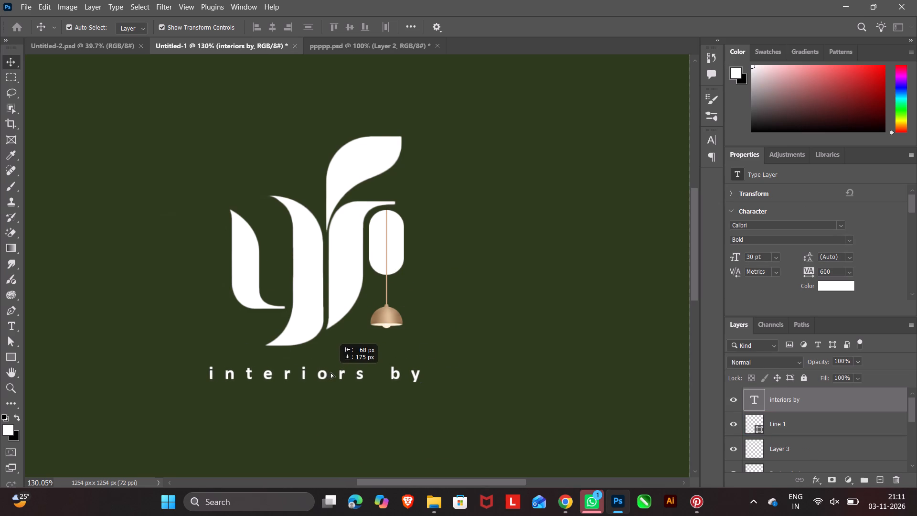
{"action": "left_click_drag", "start_coordinate": [331, 372], "coordinate": [332, 372]}
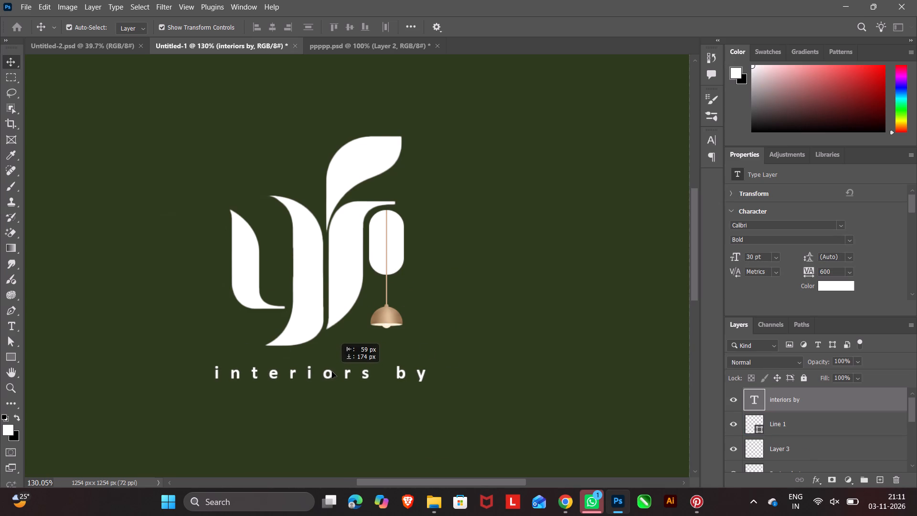
{"action": "left_click_drag", "start_coordinate": [332, 372], "coordinate": [331, 373]}
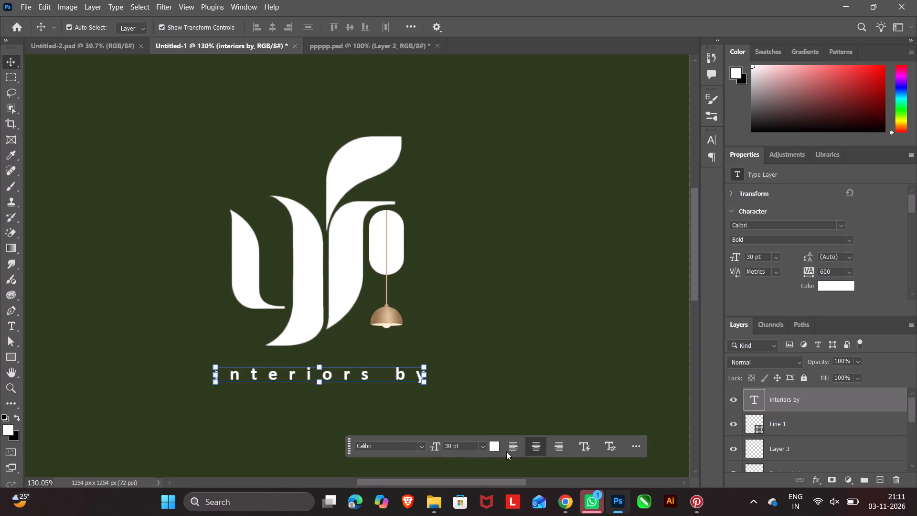
{"action": "left_click", "coordinate": [524, 419]}
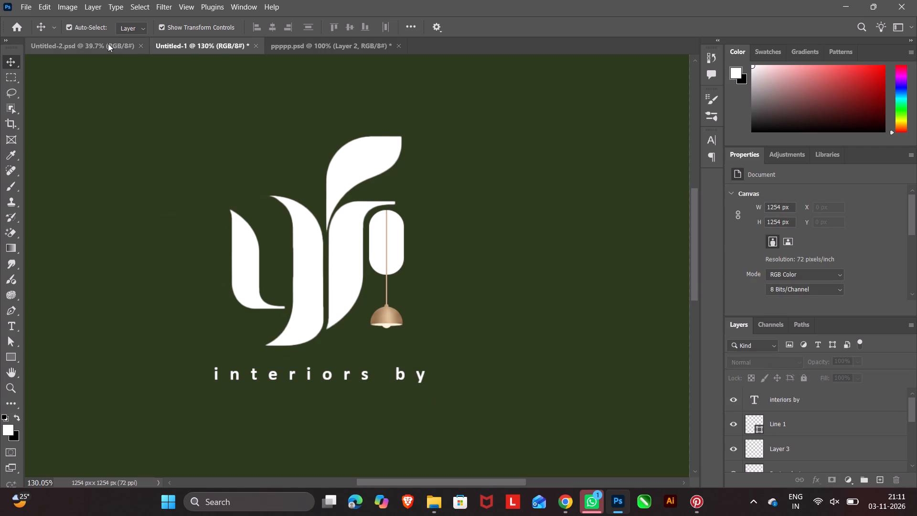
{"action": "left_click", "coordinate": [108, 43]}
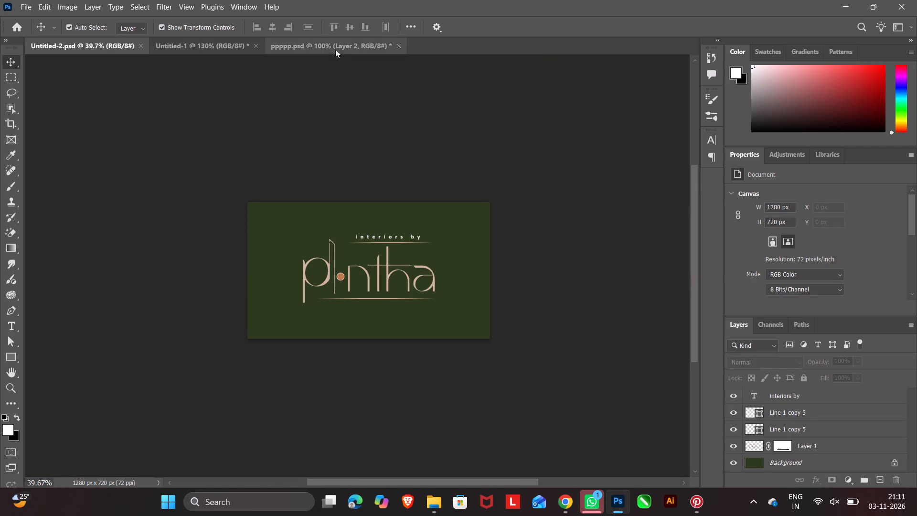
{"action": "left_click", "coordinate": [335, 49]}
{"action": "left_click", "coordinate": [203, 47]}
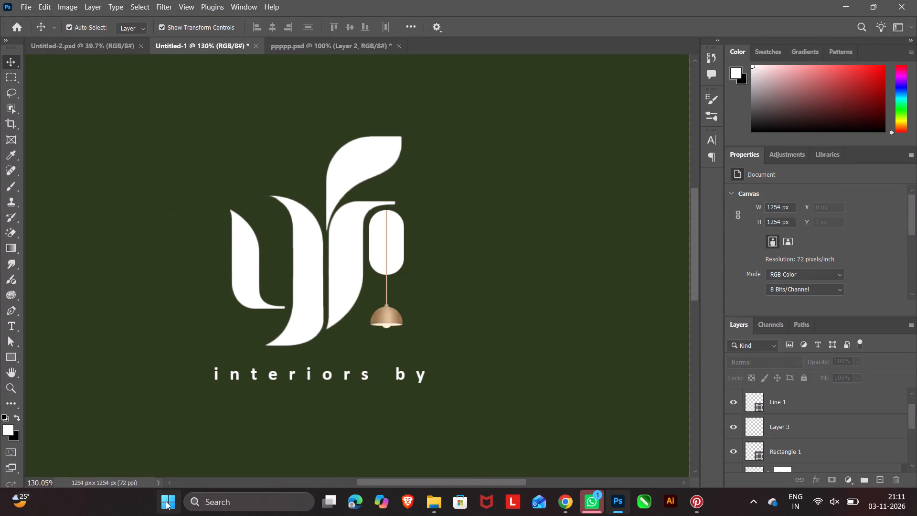
{"action": "left_click", "coordinate": [565, 495]}
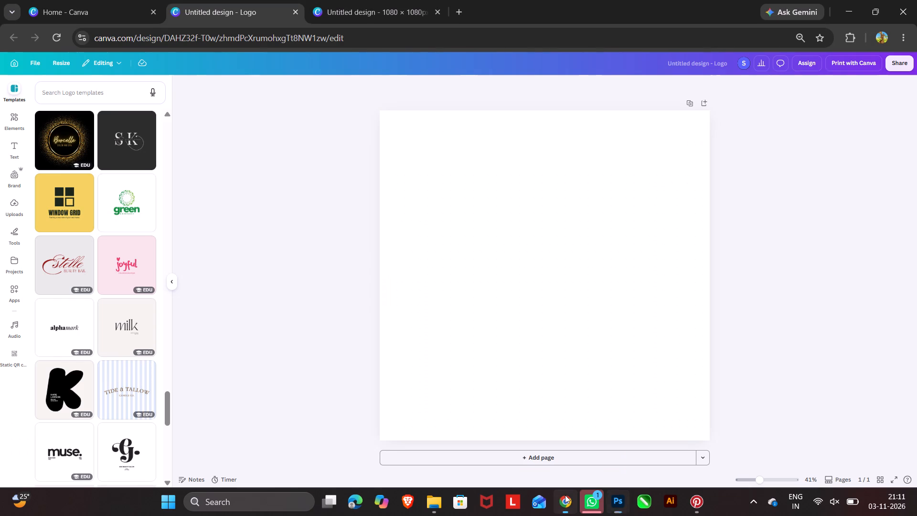
{"action": "right_click", "coordinate": [562, 509]}
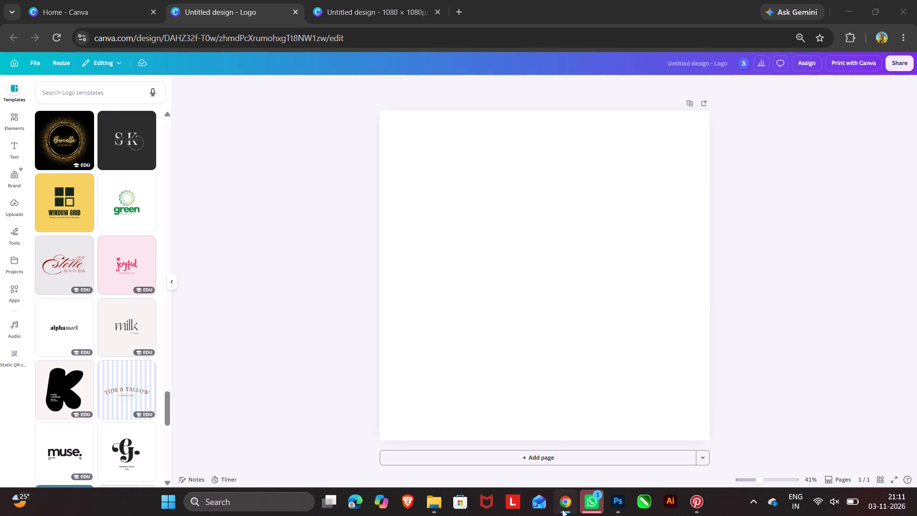